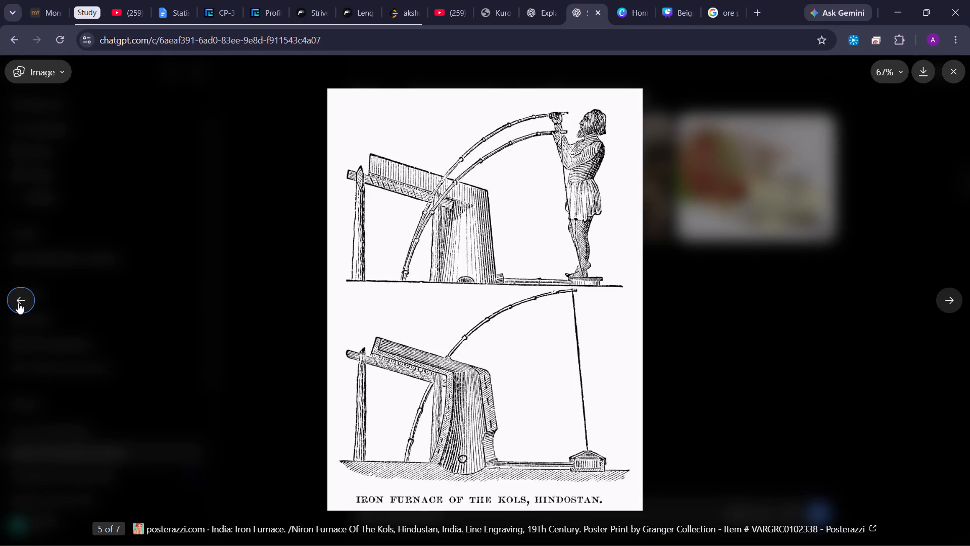
Browse back through the furnace image results and copy the saxonhistory.co.uk picture of workers at a clay smelting furnace.
{"action": "left_click", "coordinate": [21, 299]}
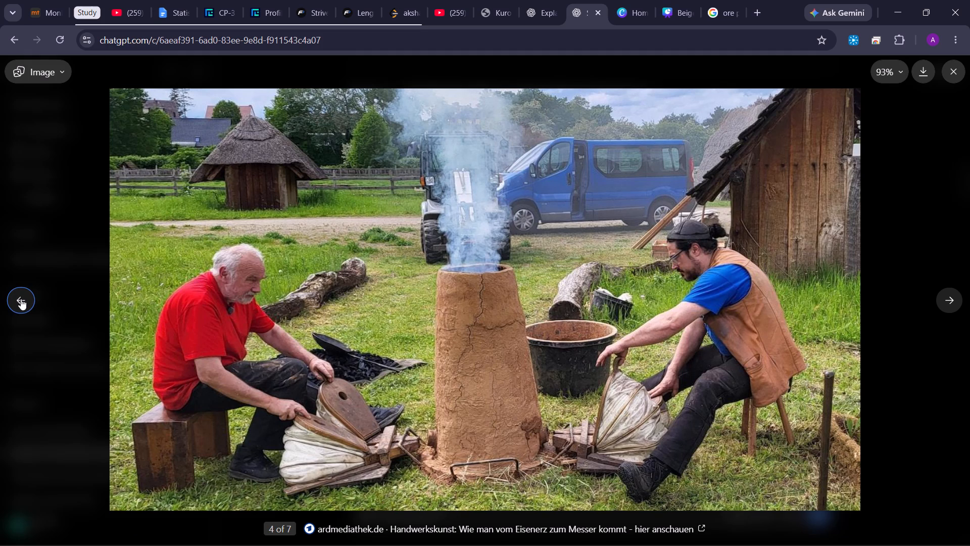
{"action": "left_click", "coordinate": [21, 299]}
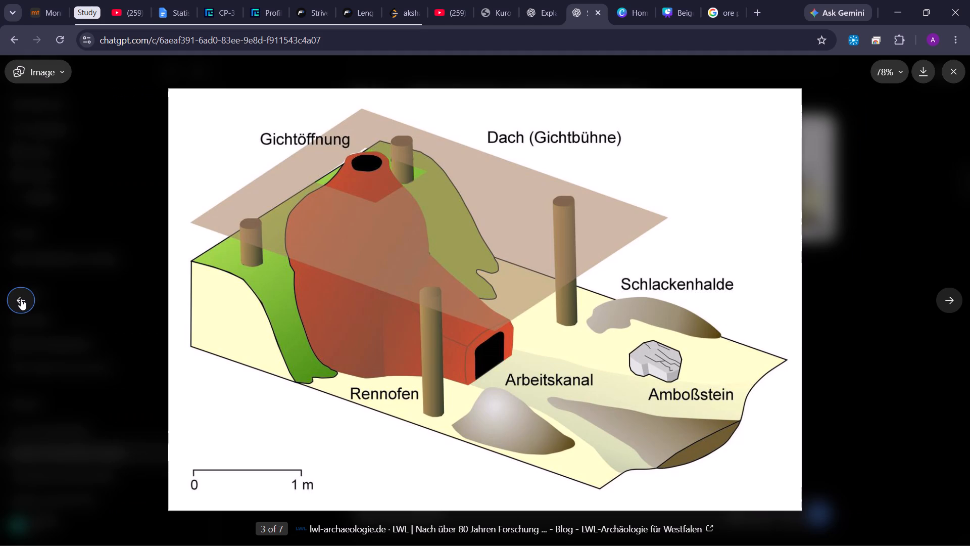
{"action": "left_click", "coordinate": [21, 299]}
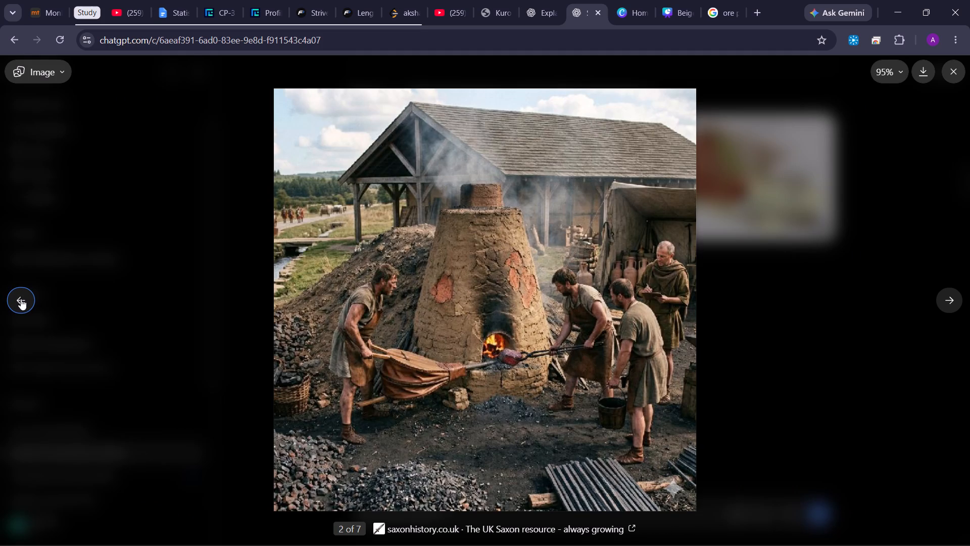
{"action": "left_click", "coordinate": [21, 299]}
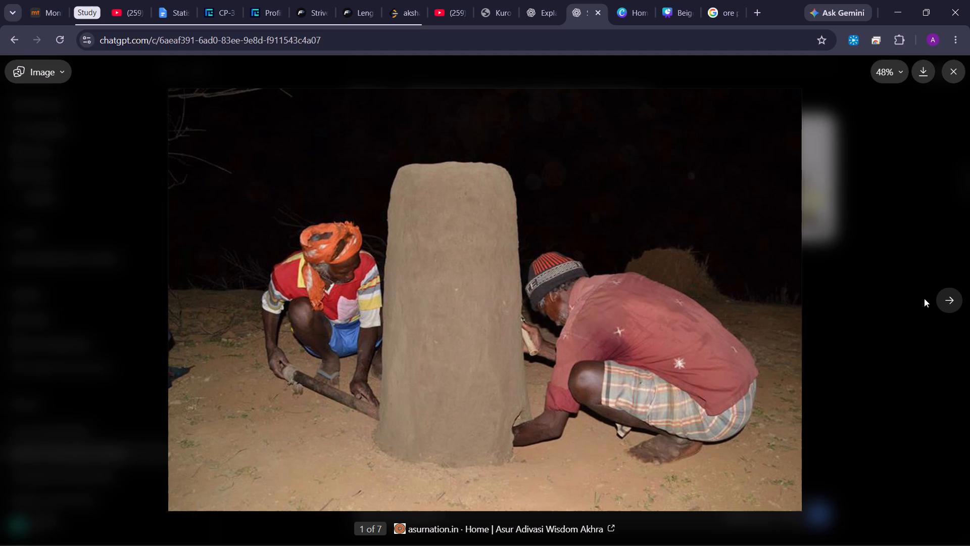
{"action": "left_click", "coordinate": [944, 306]}
{"action": "right_click", "coordinate": [641, 290]}
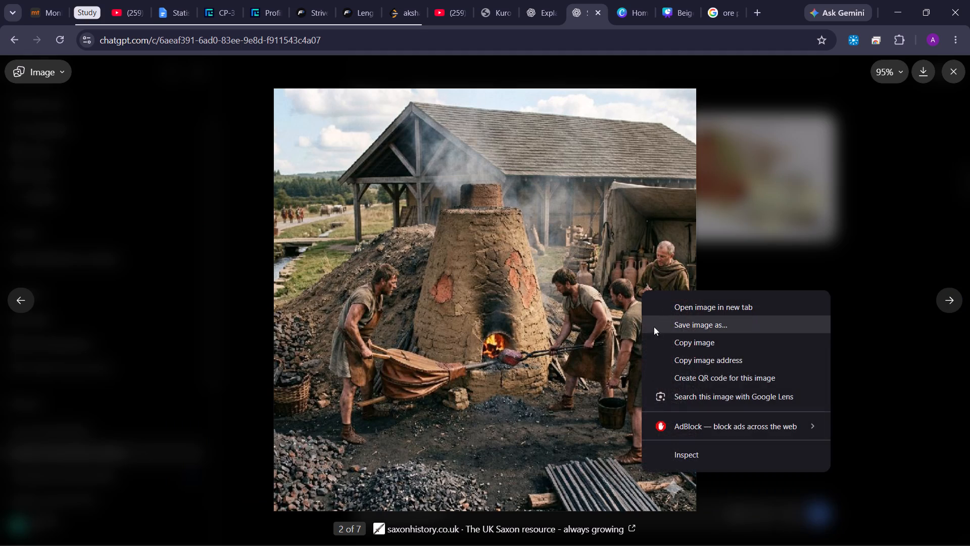
{"action": "left_click", "coordinate": [657, 344]}
Switch to the Canva presentation and place the copied furnace picture in the upper photo frame of the Metal Extraction and Smelting slide.
{"action": "left_click", "coordinate": [680, 0]}
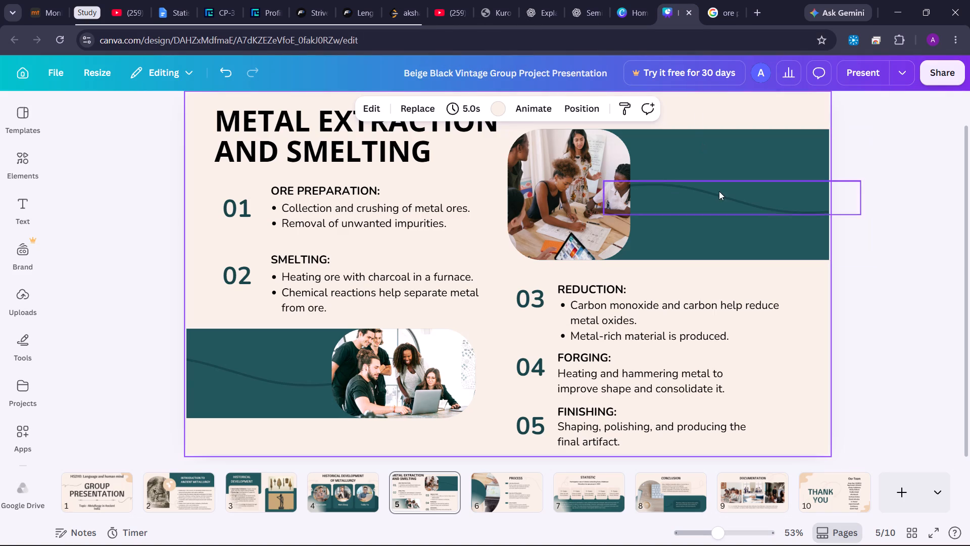
{"action": "left_click", "coordinate": [929, 255]}
{"action": "key", "text": "ctrl+v"}
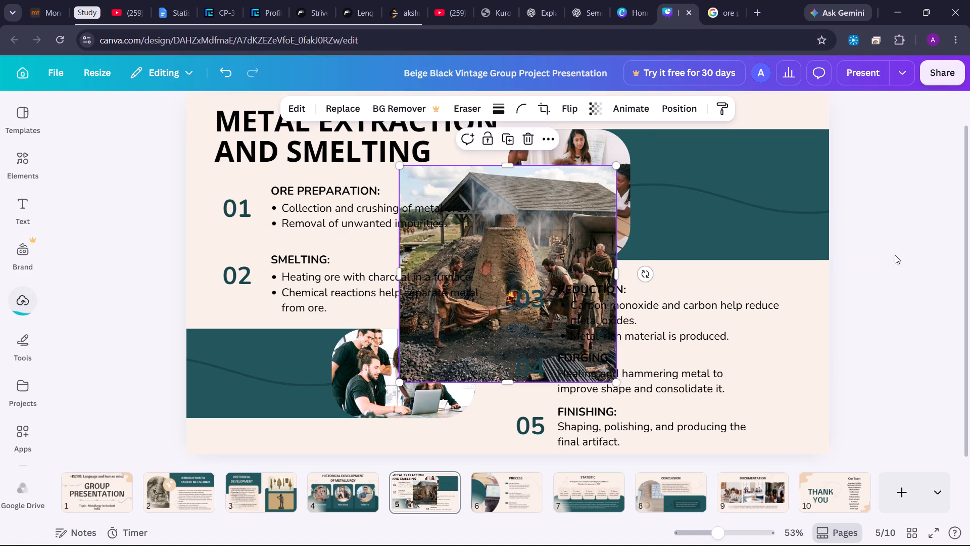
{"action": "left_click_drag", "start_coordinate": [522, 270], "coordinate": [569, 224]}
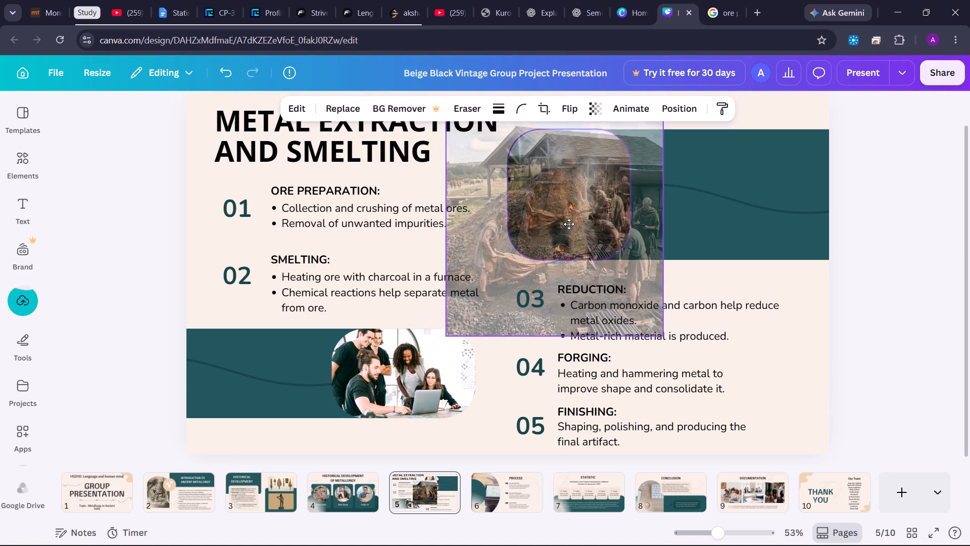
{"action": "left_click_drag", "start_coordinate": [569, 224], "coordinate": [569, 223]}
{"action": "left_click", "coordinate": [879, 281]}
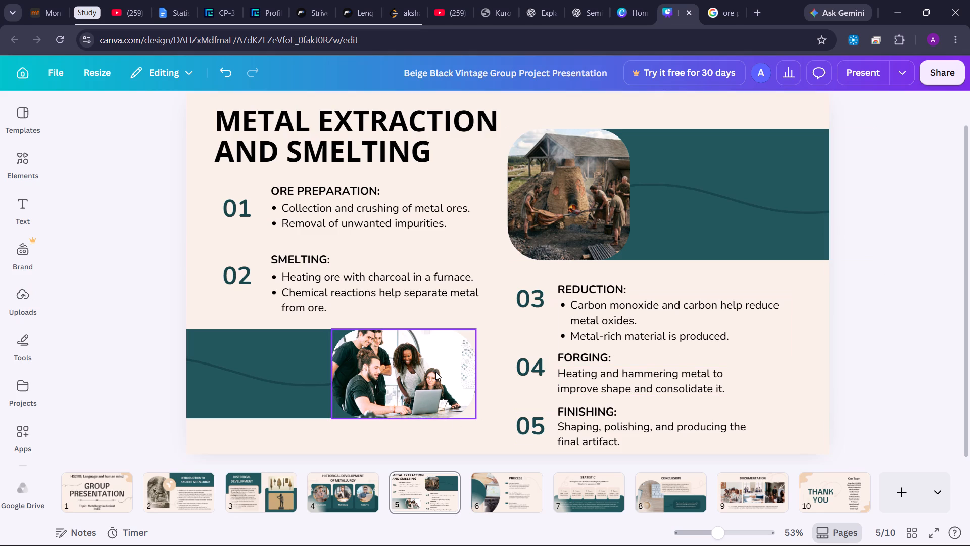
Switch to the Google Images results and search for "forging ancient images".
{"action": "left_click", "coordinate": [712, 22]}
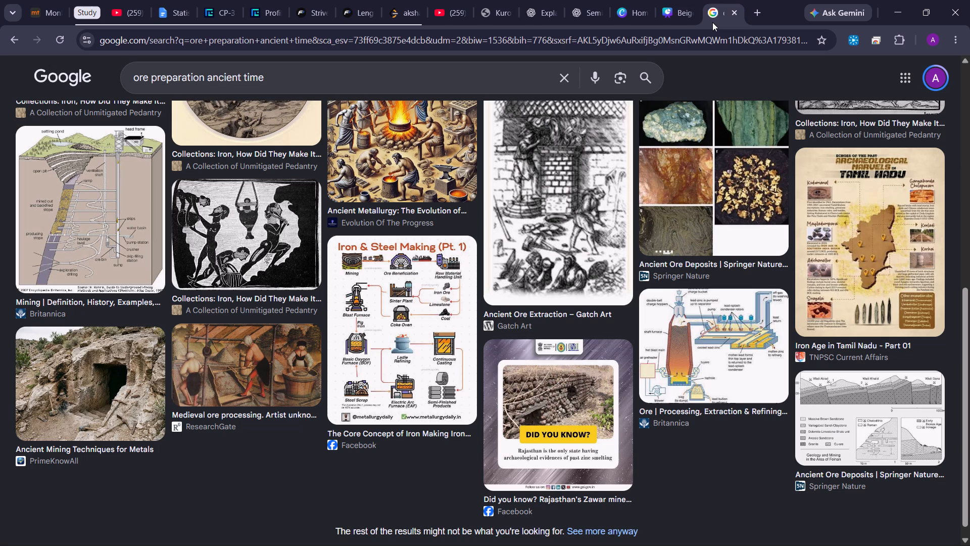
{"action": "left_click", "coordinate": [567, 80]}
{"action": "type", "text": "forging"}
{"action": "key", "text": "space"}
{"action": "type", "text": "ancient images"}
{"action": "key", "text": "Return"}
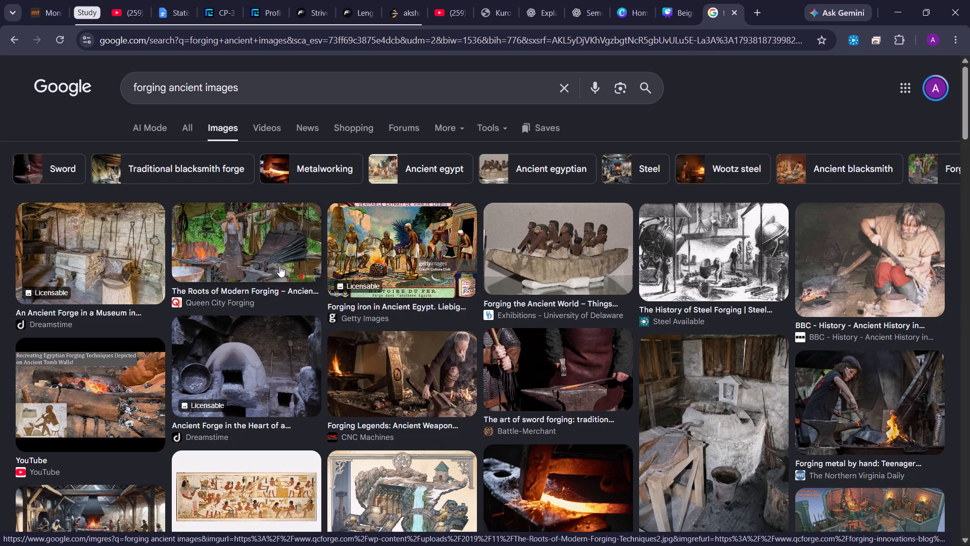
Open the Dreamstime picture of an ancient forge in a German museum and copy the image.
{"action": "left_click", "coordinate": [84, 296]}
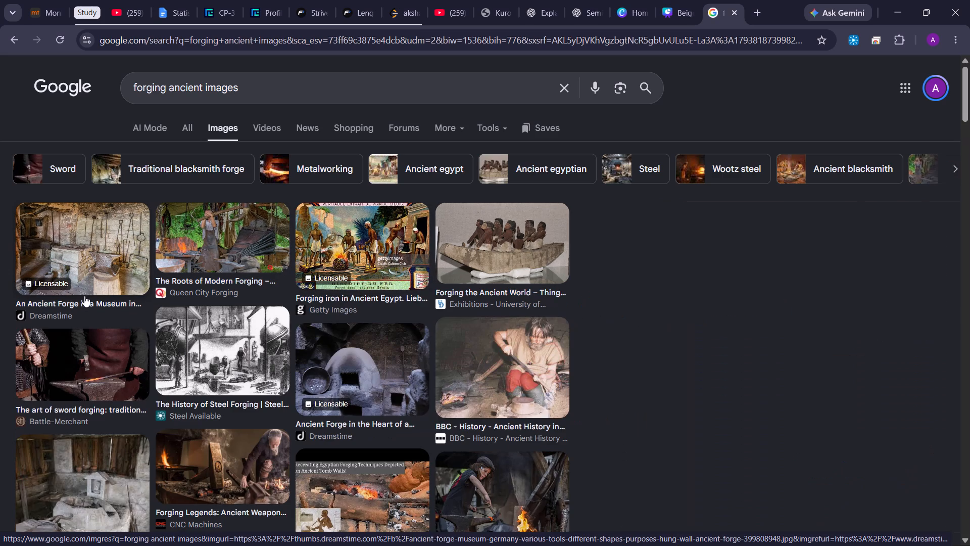
{"action": "scroll", "coordinate": [683, 352], "scroll_direction": "left", "scroll_amount": 3}
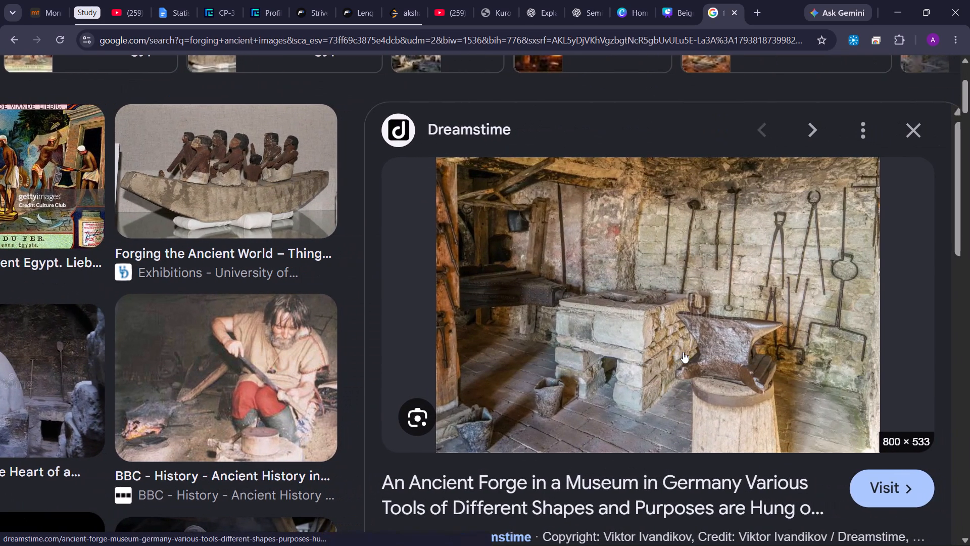
{"action": "right_click", "coordinate": [749, 294]}
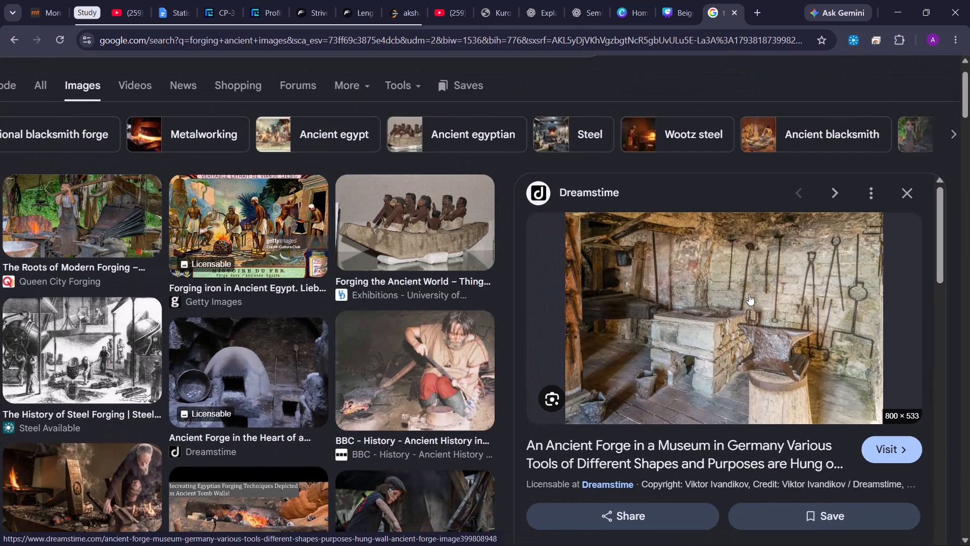
{"action": "left_click", "coordinate": [778, 428]}
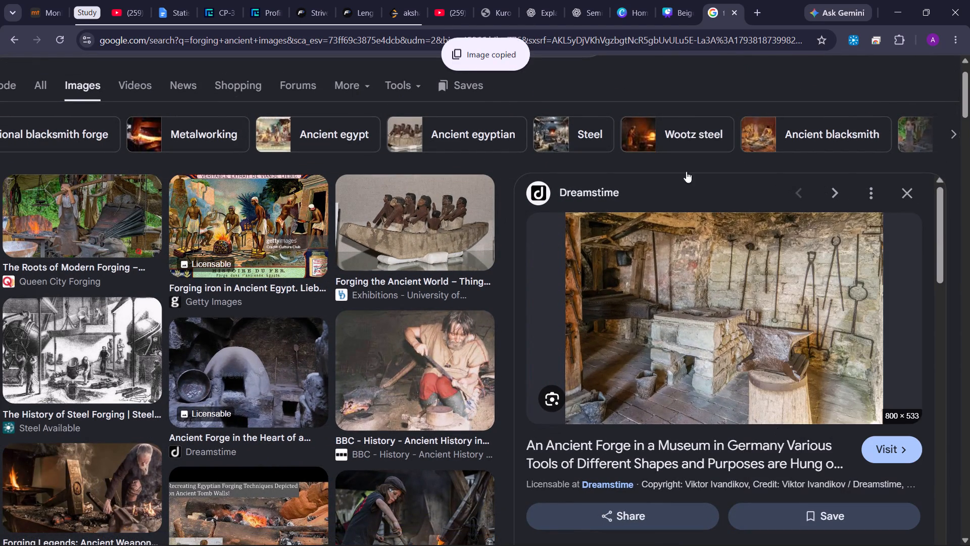
Return to the Canva presentation and place the copied forge picture in the slide's lower photo frame.
{"action": "left_click", "coordinate": [665, 3]}
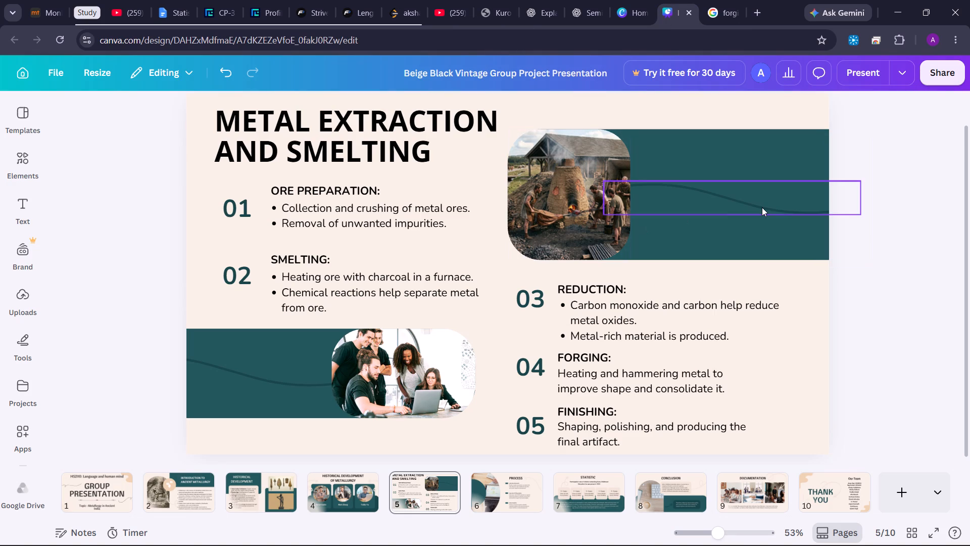
{"action": "key", "text": "ctrl+v"}
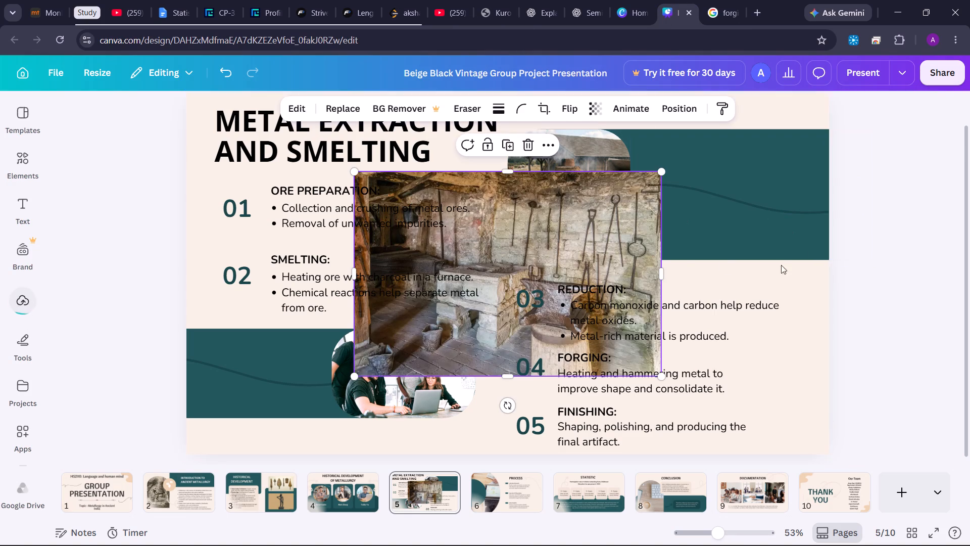
{"action": "left_click_drag", "start_coordinate": [539, 259], "coordinate": [421, 353]}
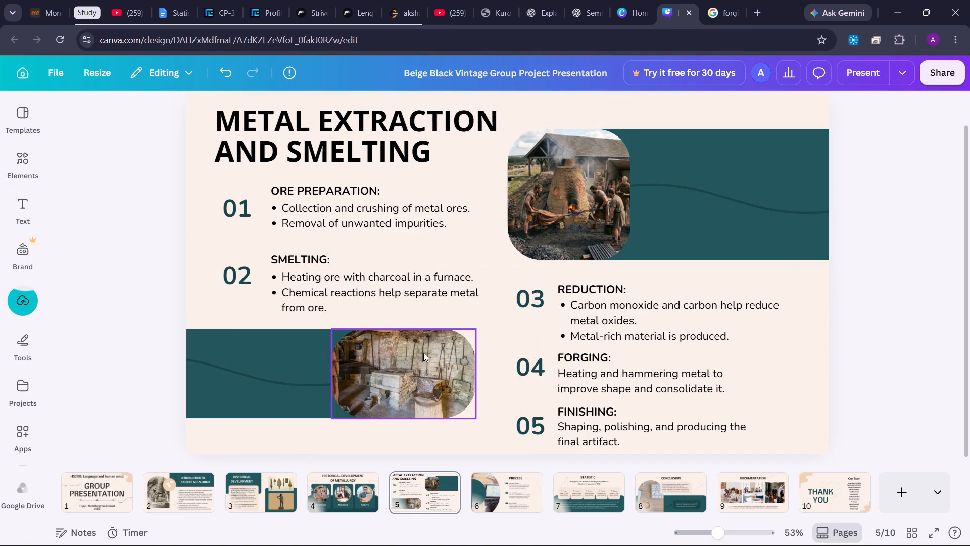
{"action": "left_click", "coordinate": [416, 423]}
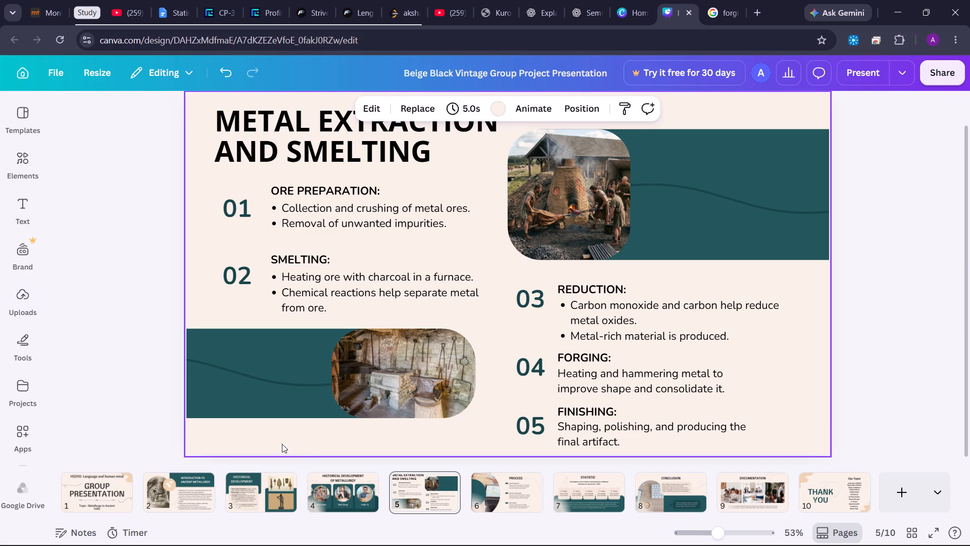
{"action": "left_click", "coordinate": [133, 352]}
Move the whole 01 Ore Preparation block slightly down, closer to the 02 Smelting block.
{"action": "scroll", "coordinate": [132, 352], "scroll_direction": "up", "scroll_amount": 1}
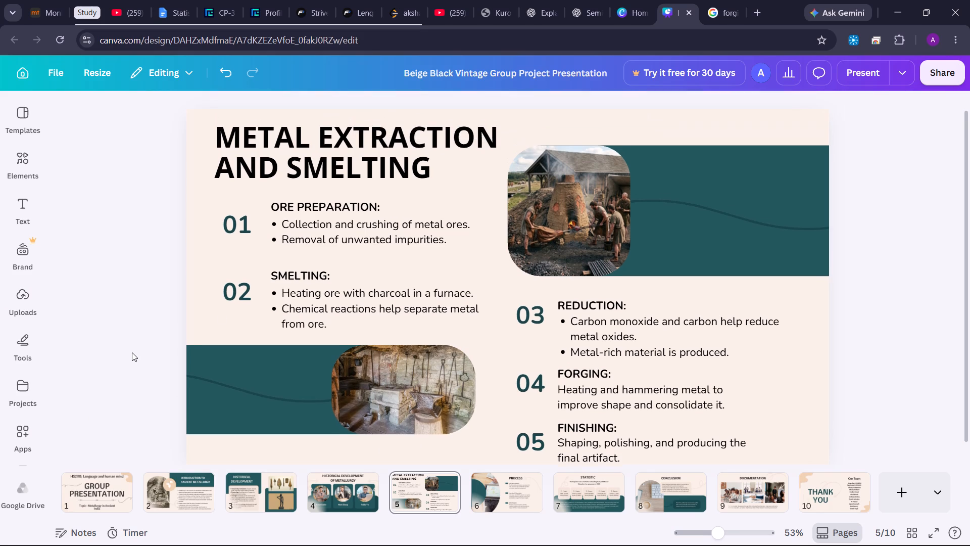
{"action": "scroll", "coordinate": [413, 323], "scroll_direction": "down", "scroll_amount": 1}
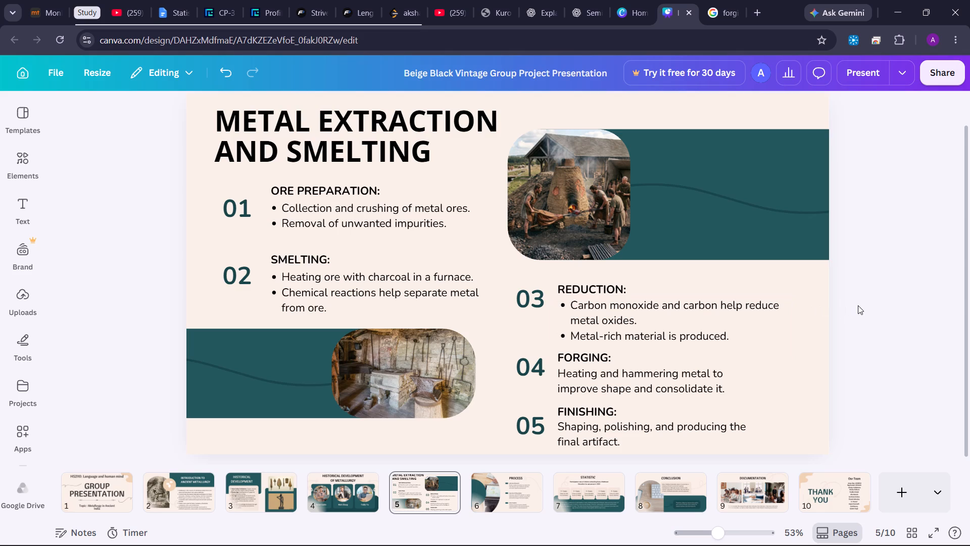
{"action": "left_click_drag", "start_coordinate": [221, 185], "coordinate": [297, 218]}
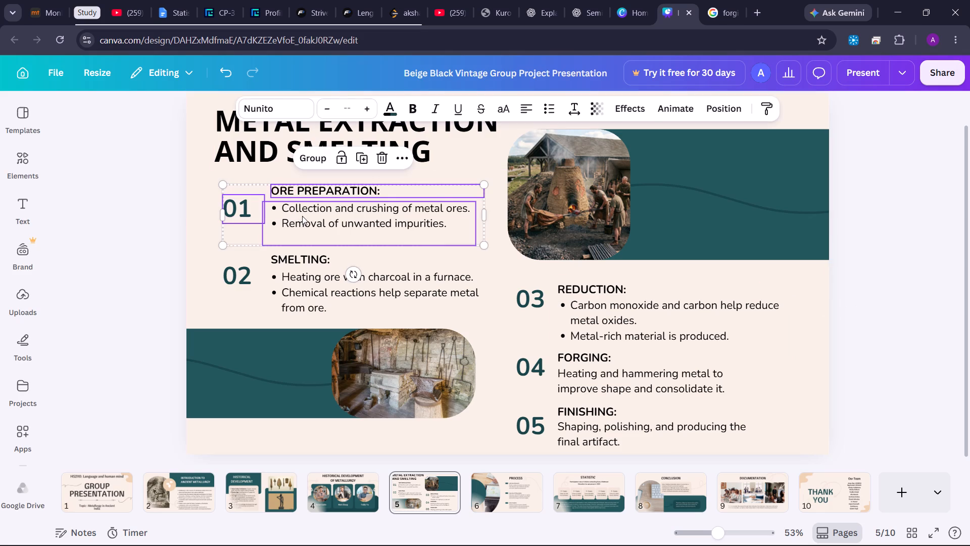
{"action": "left_click_drag", "start_coordinate": [307, 214], "coordinate": [307, 220]}
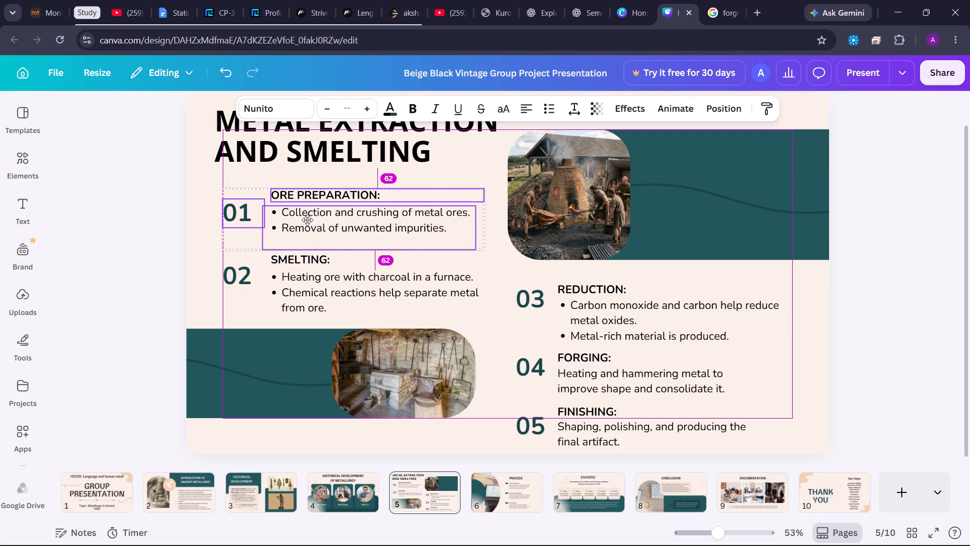
{"action": "left_click_drag", "start_coordinate": [307, 220], "coordinate": [308, 223]}
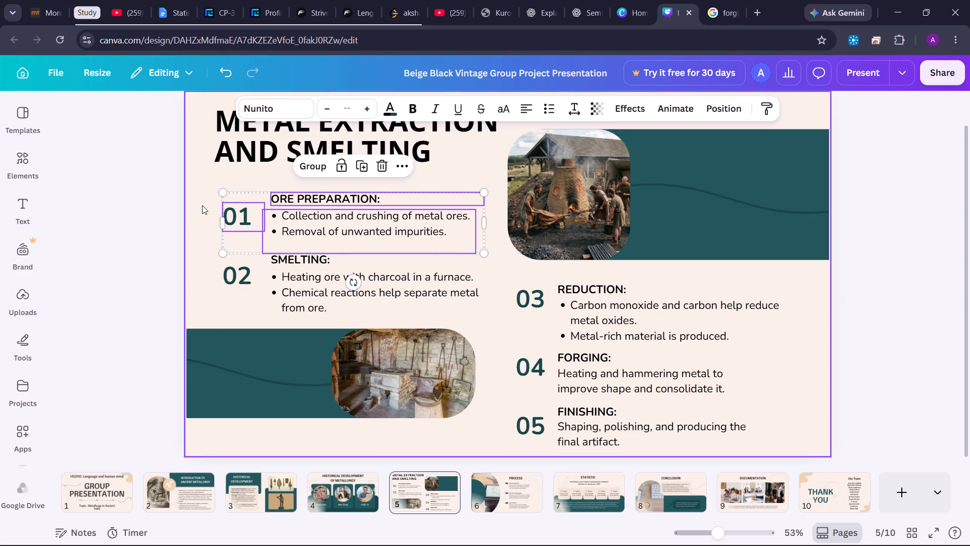
{"action": "left_click", "coordinate": [202, 205]}
Move the Metal Extraction and Smelting title slightly down, closer to the 01 Ore Preparation block.
{"action": "scroll", "coordinate": [202, 205], "scroll_direction": "up", "scroll_amount": 1}
{"action": "left_click", "coordinate": [275, 160]}
{"action": "left_click_drag", "start_coordinate": [284, 159], "coordinate": [284, 169]}
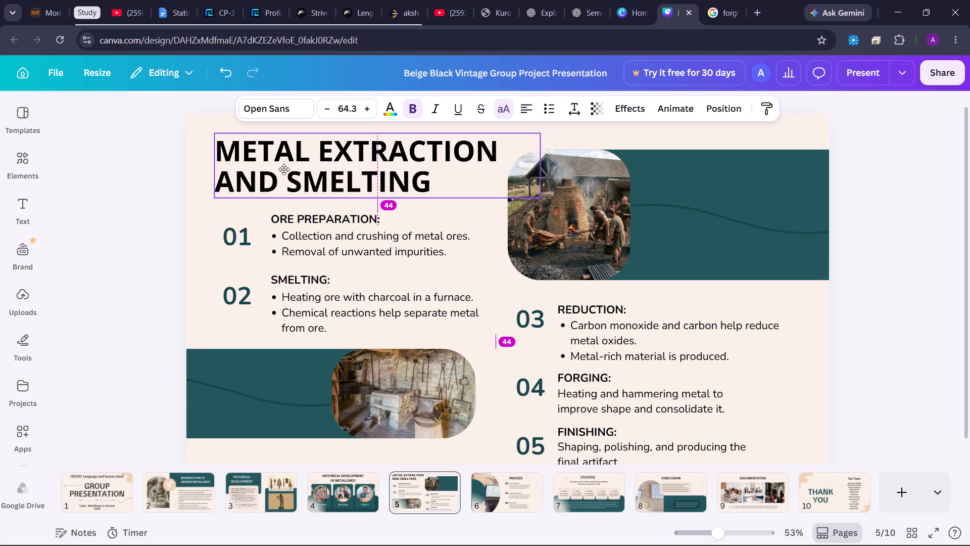
{"action": "left_click_drag", "start_coordinate": [284, 169], "coordinate": [284, 166]}
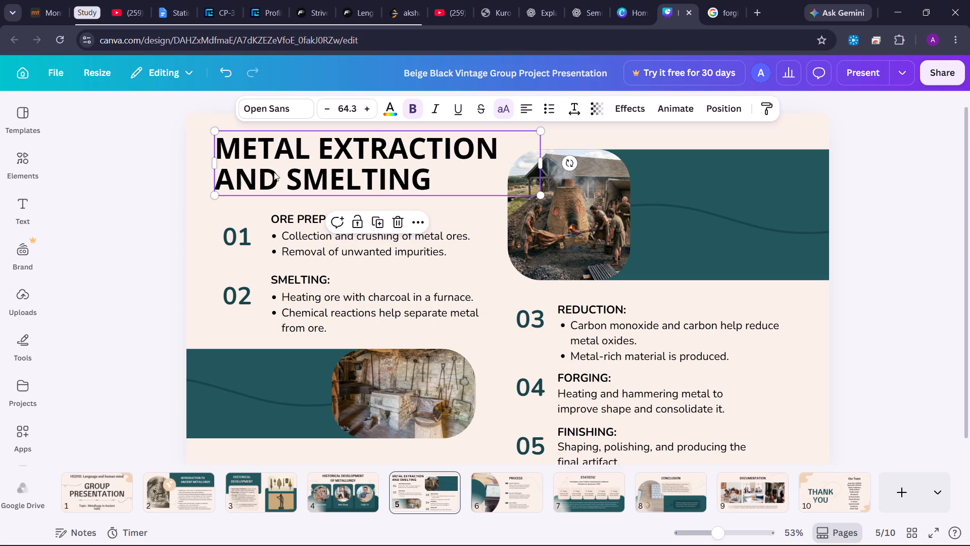
{"action": "left_click", "coordinate": [208, 218]}
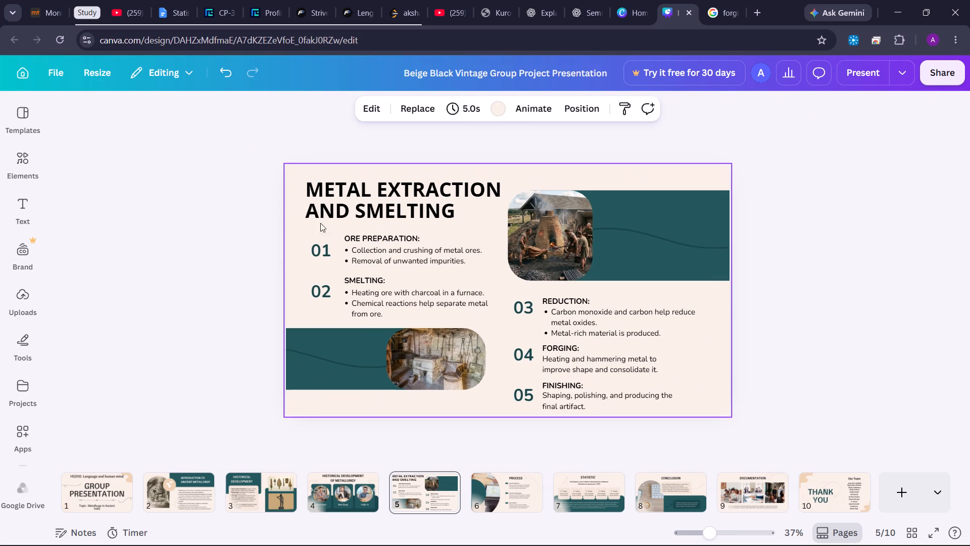
Move the whole 03 Reduction block slightly up, away from the 04 Forging block.
{"action": "left_click", "coordinate": [773, 308]}
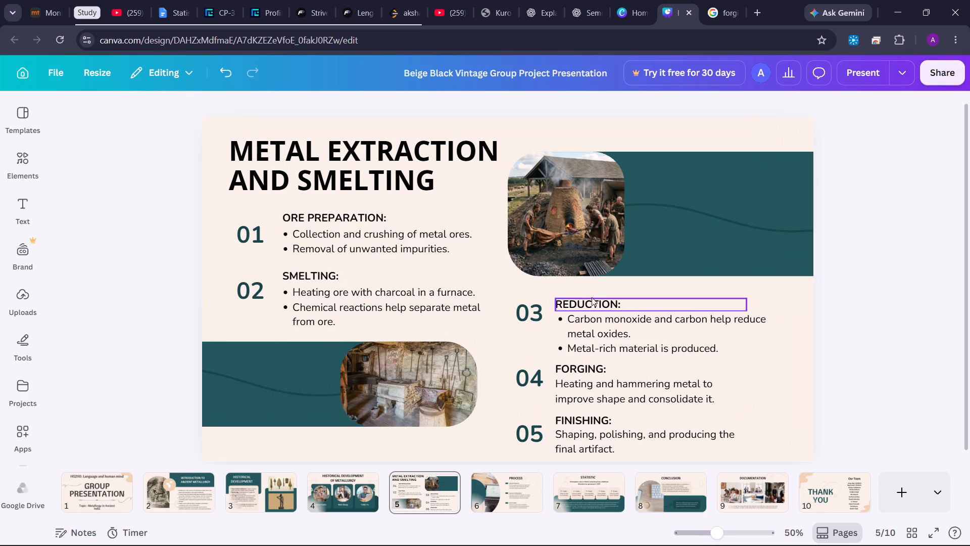
{"action": "left_click_drag", "start_coordinate": [510, 288], "coordinate": [581, 330]}
{"action": "left_click_drag", "start_coordinate": [583, 328], "coordinate": [583, 322]}
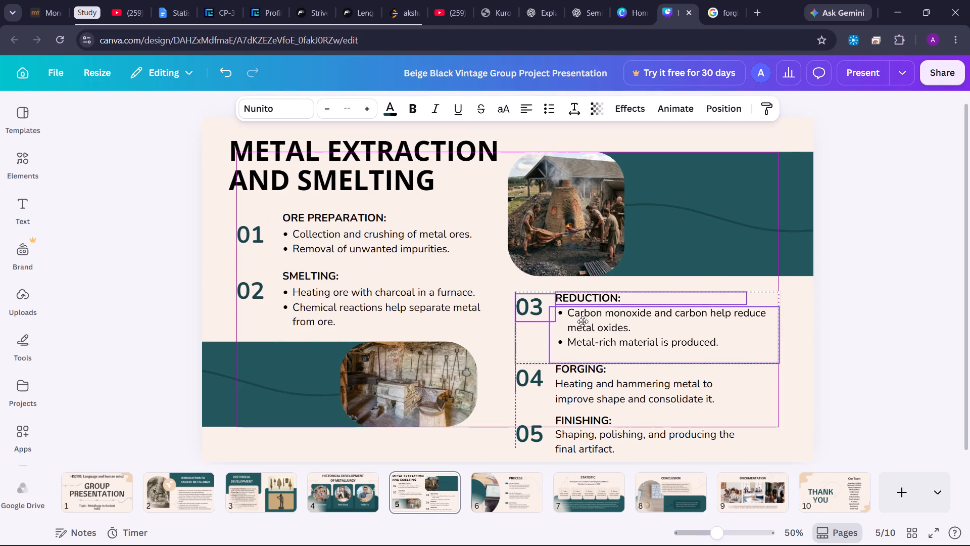
{"action": "left_click_drag", "start_coordinate": [583, 322], "coordinate": [583, 322]}
{"action": "left_click", "coordinate": [504, 345]}
Select the 04 number, Forging heading and description together and nudge them slightly up between the Reduction and Finishing blocks.
{"action": "left_click_drag", "start_coordinate": [502, 345], "coordinate": [540, 381]}
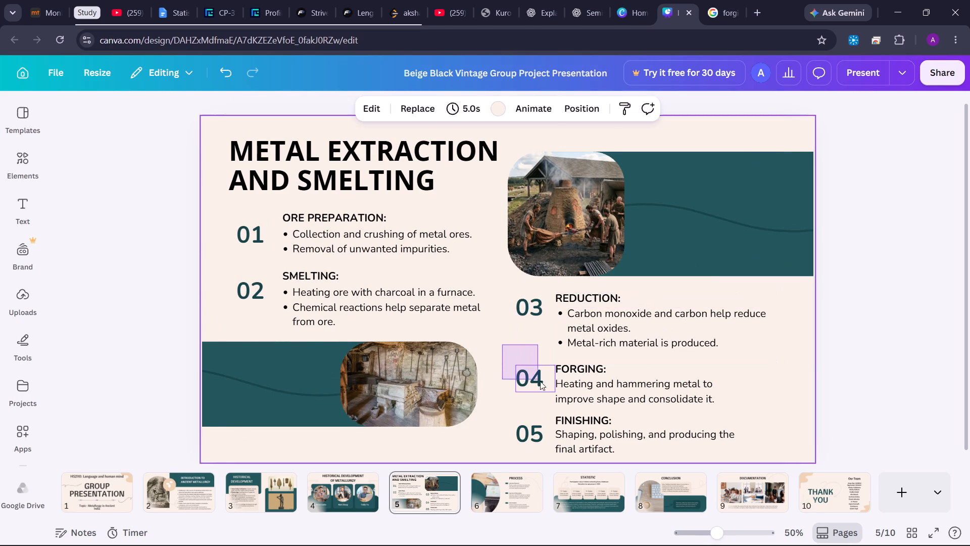
{"action": "left_click_drag", "start_coordinate": [540, 381], "coordinate": [529, 381]}
{"action": "left_click", "coordinate": [500, 362]}
{"action": "left_click_drag", "start_coordinate": [498, 360], "coordinate": [577, 384]}
{"action": "left_click", "coordinate": [496, 367]}
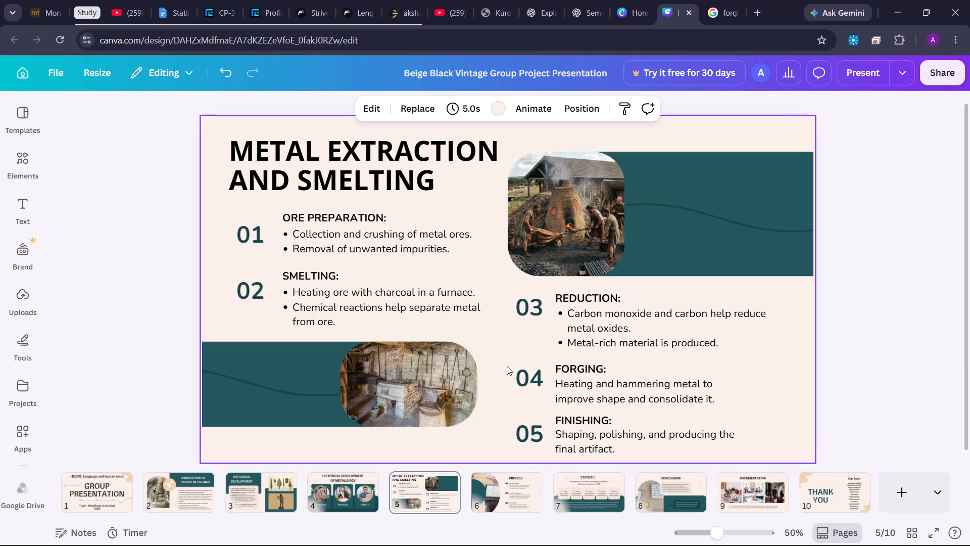
{"action": "left_click_drag", "start_coordinate": [504, 356], "coordinate": [552, 382]}
{"action": "left_click", "coordinate": [530, 375]}
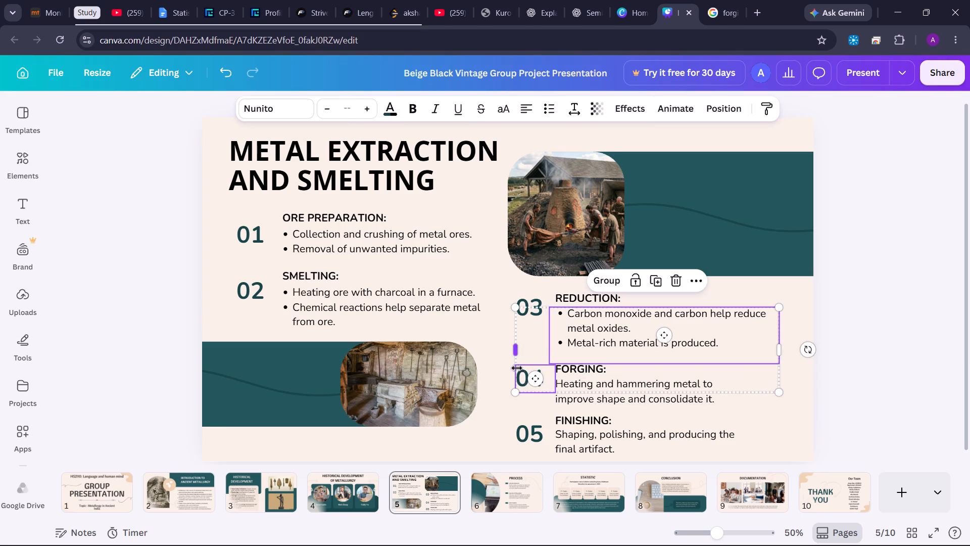
{"action": "left_click", "coordinate": [506, 367]}
{"action": "left_click_drag", "start_coordinate": [505, 367], "coordinate": [588, 410]}
{"action": "left_click_drag", "start_coordinate": [570, 391], "coordinate": [570, 388]}
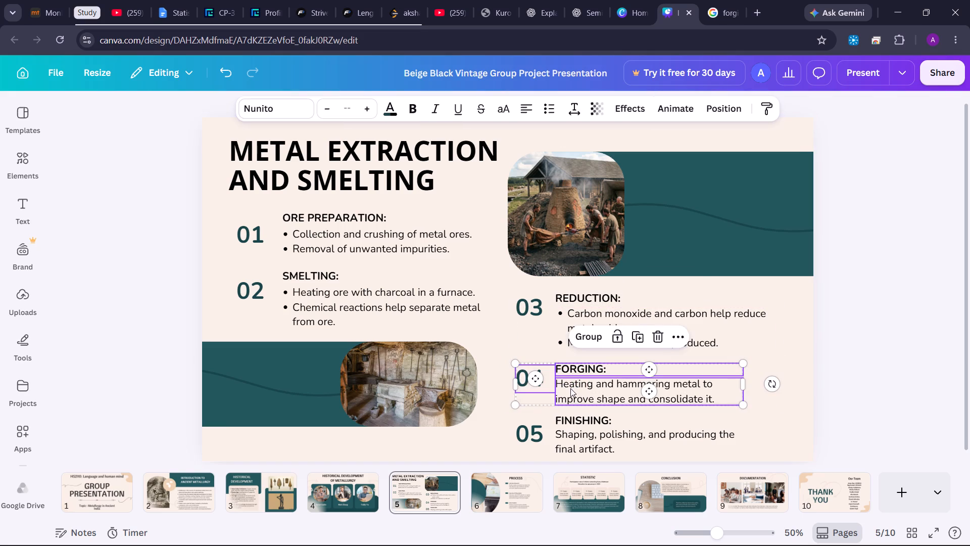
{"action": "left_click_drag", "start_coordinate": [570, 388], "coordinate": [570, 386]}
{"action": "left_click", "coordinate": [505, 402]}
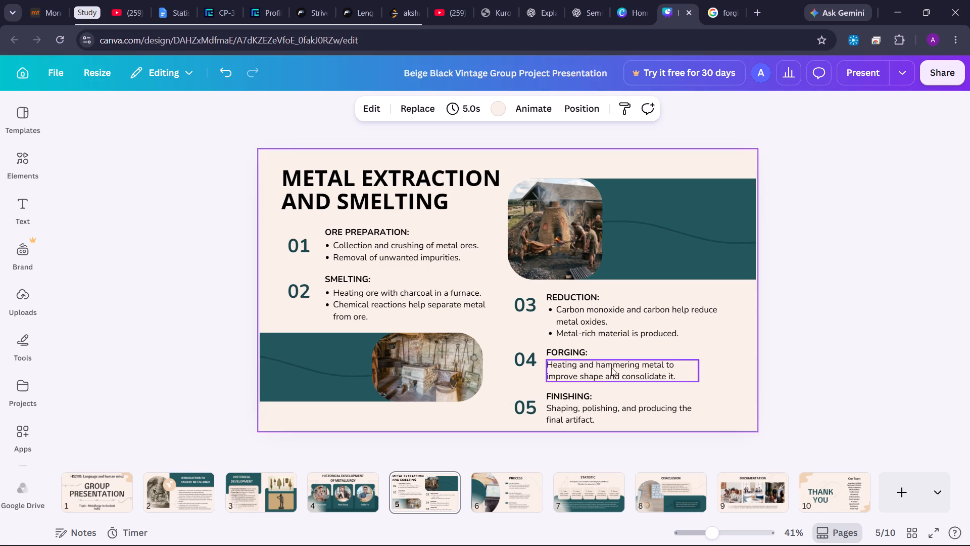
Move the Historical Development of Metallurgy slide with the three portrait cards to directly after the Metal Extraction and Smelting slide.
{"action": "left_click", "coordinate": [335, 493]}
{"action": "left_click_drag", "start_coordinate": [334, 493], "coordinate": [404, 492]}
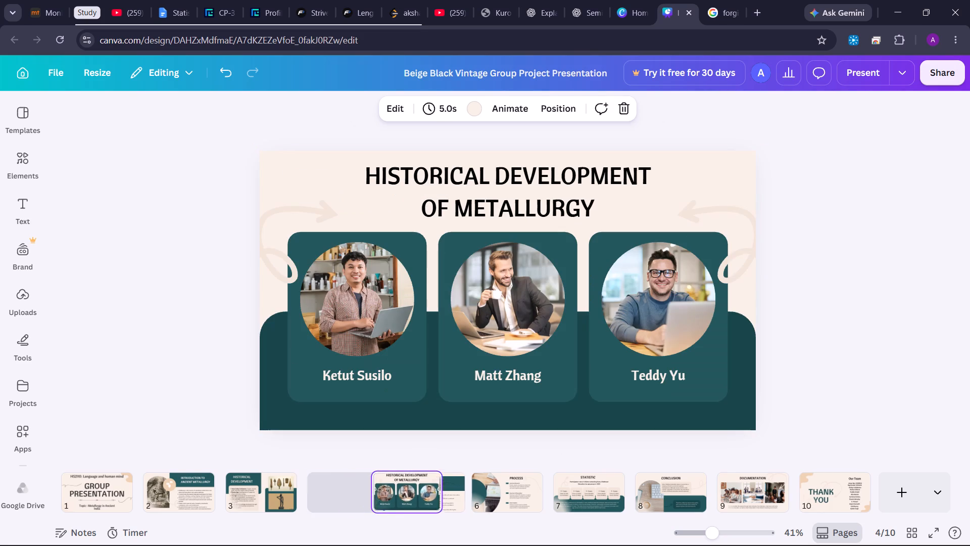
{"action": "left_click_drag", "start_coordinate": [404, 492], "coordinate": [454, 492]}
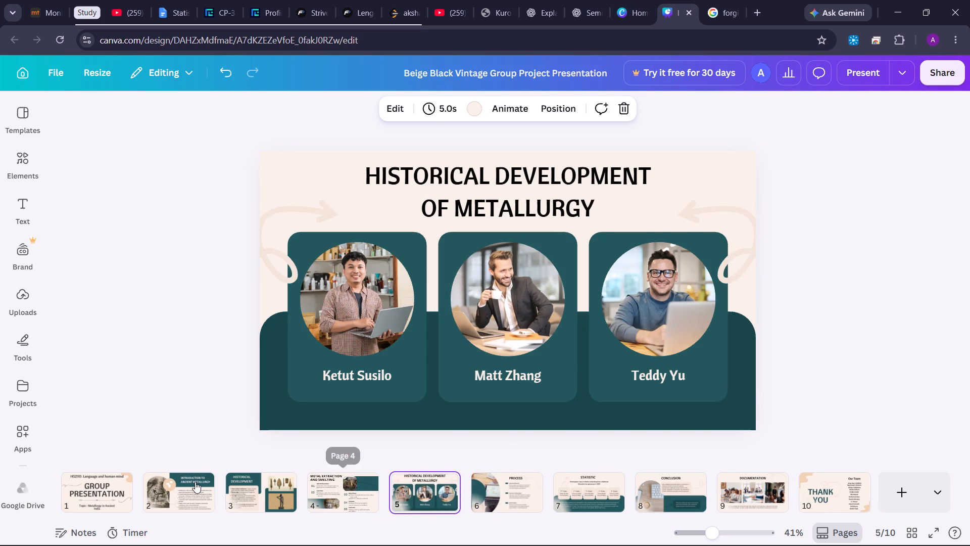
{"action": "left_click", "coordinate": [182, 481]}
{"action": "left_click", "coordinate": [108, 499]}
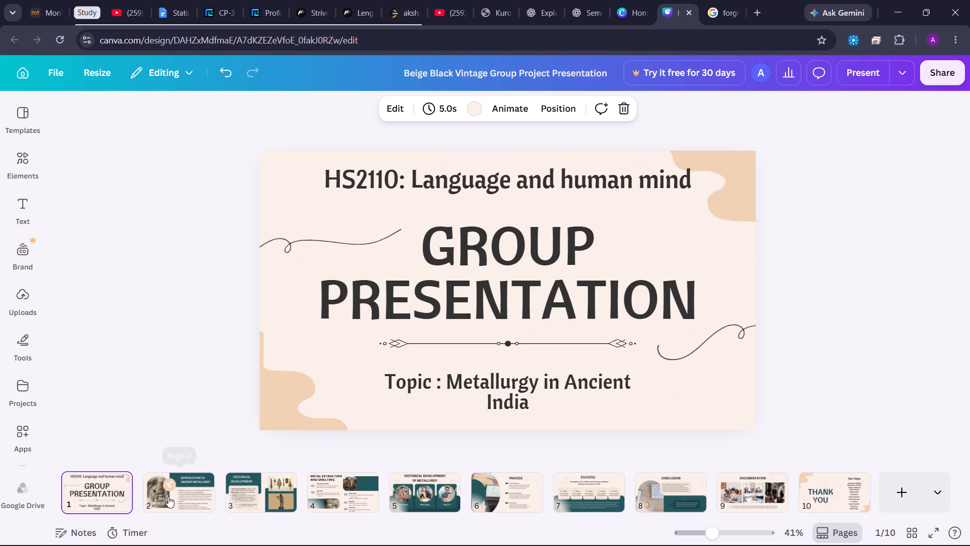
{"action": "left_click", "coordinate": [172, 497]}
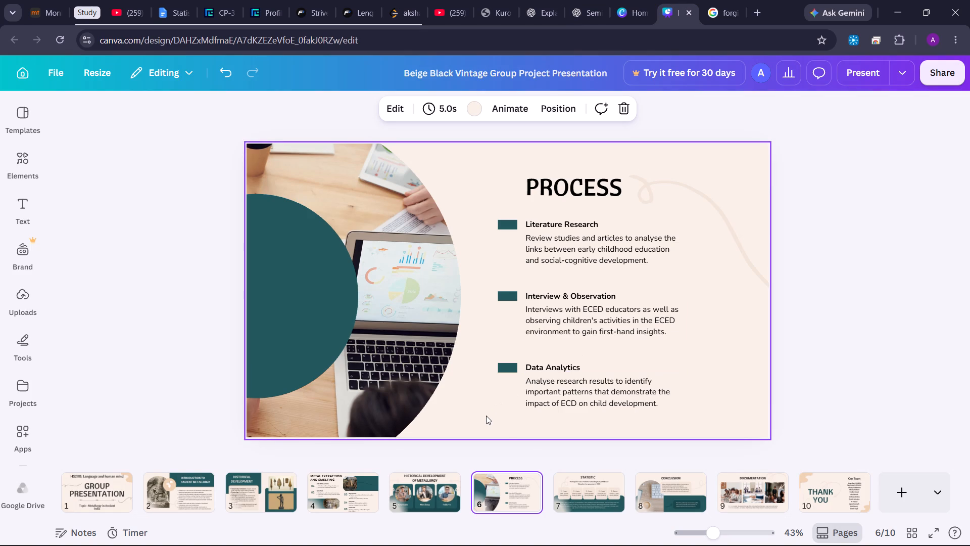
{"action": "left_click", "coordinate": [580, 496]}
{"action": "left_click", "coordinate": [670, 492]}
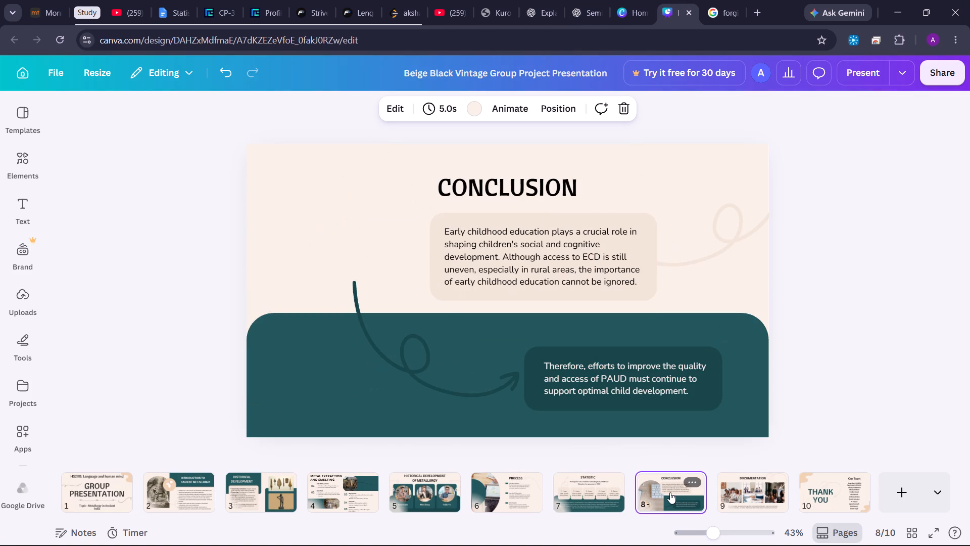
{"action": "left_click", "coordinate": [430, 492]}
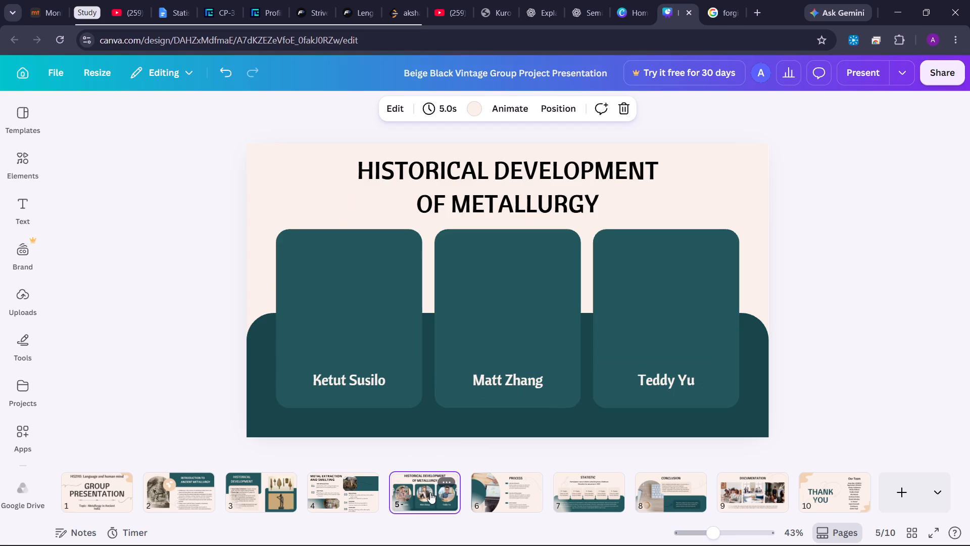
Duplicate the Historical Development slide with the two artifact photos and move the copy to directly after the Metal Extraction and Smelting slide.
{"action": "left_click", "coordinate": [262, 483]}
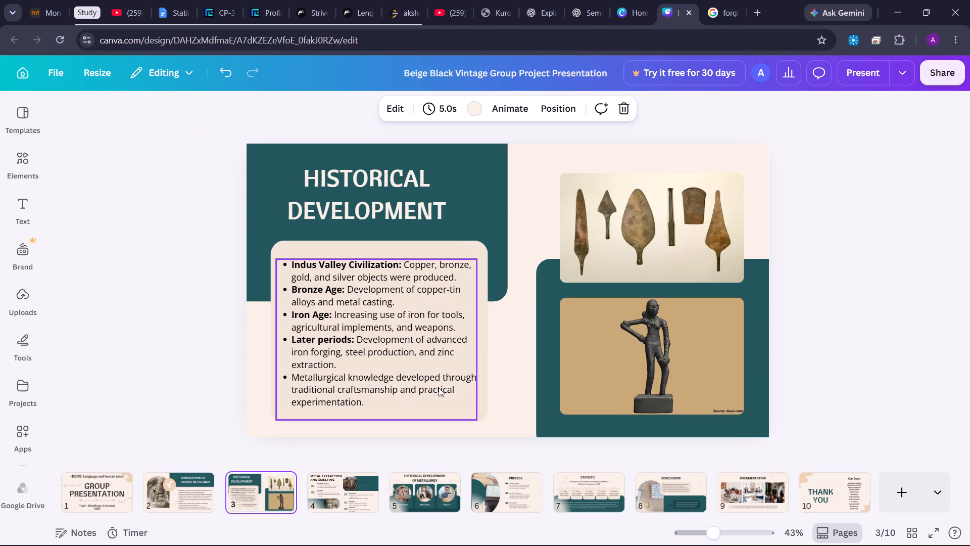
{"action": "key", "text": "ctrl+d"}
{"action": "left_click_drag", "start_coordinate": [329, 491], "coordinate": [381, 502]}
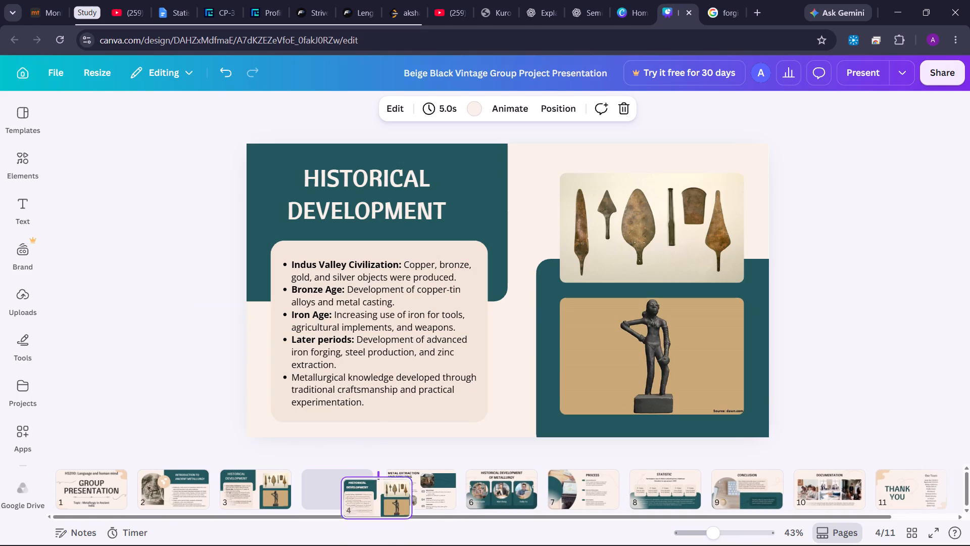
{"action": "left_click_drag", "start_coordinate": [381, 502], "coordinate": [434, 496]}
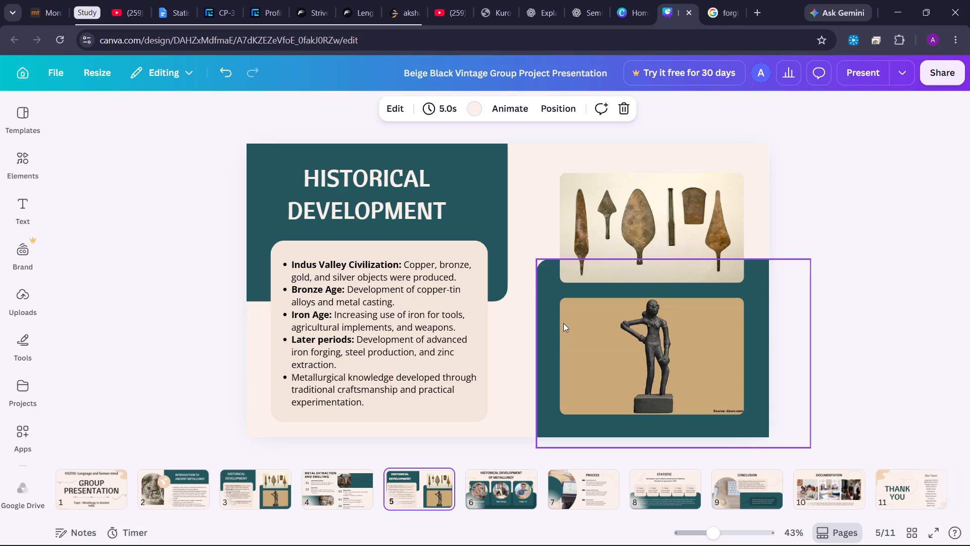
Slightly enlarge the two artifact photos together with the teal shape behind them on slide 5.
{"action": "left_click", "coordinate": [527, 258]}
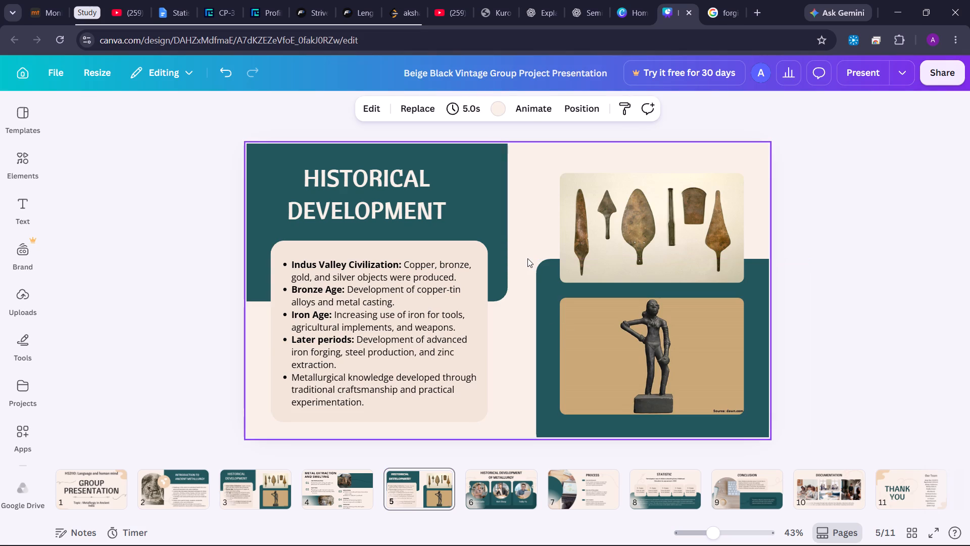
{"action": "left_click_drag", "start_coordinate": [540, 165], "coordinate": [642, 371]}
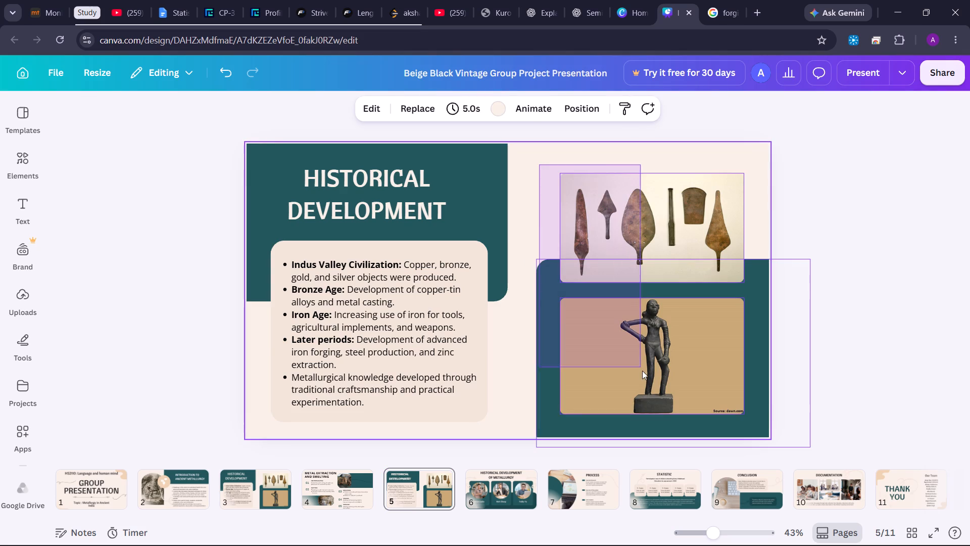
{"action": "left_click_drag", "start_coordinate": [642, 371], "coordinate": [730, 469]}
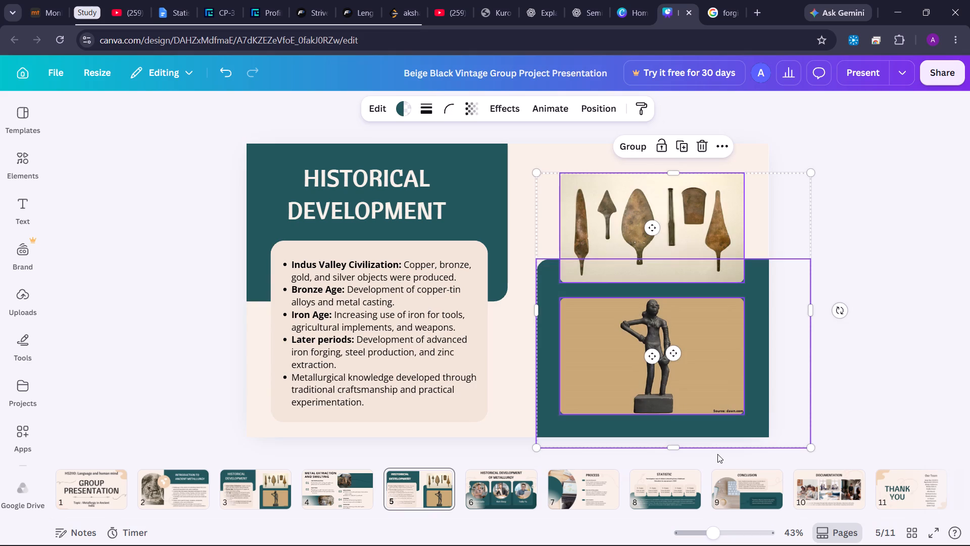
{"action": "left_click_drag", "start_coordinate": [715, 448], "coordinate": [709, 451]}
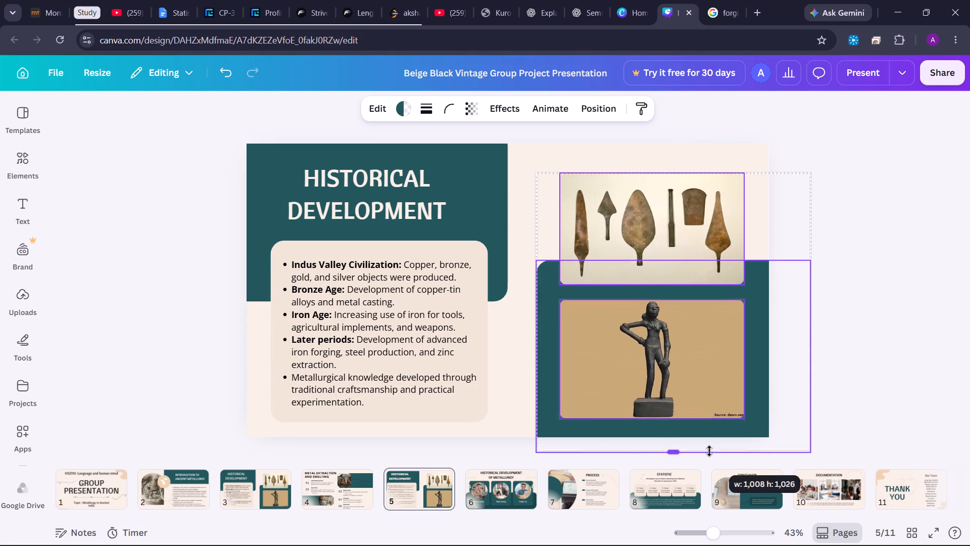
{"action": "left_click_drag", "start_coordinate": [709, 451], "coordinate": [709, 450]}
{"action": "left_click", "coordinate": [895, 266]}
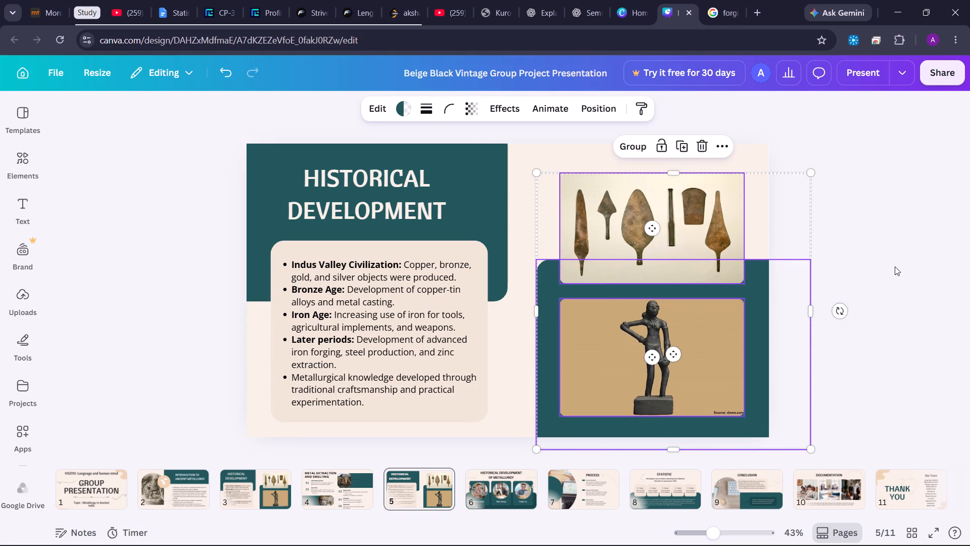
Move the two artifact photos and their teal shape up to the slide's top edge and slightly inward, and lock them.
{"action": "left_click_drag", "start_coordinate": [839, 177], "coordinate": [635, 390]}
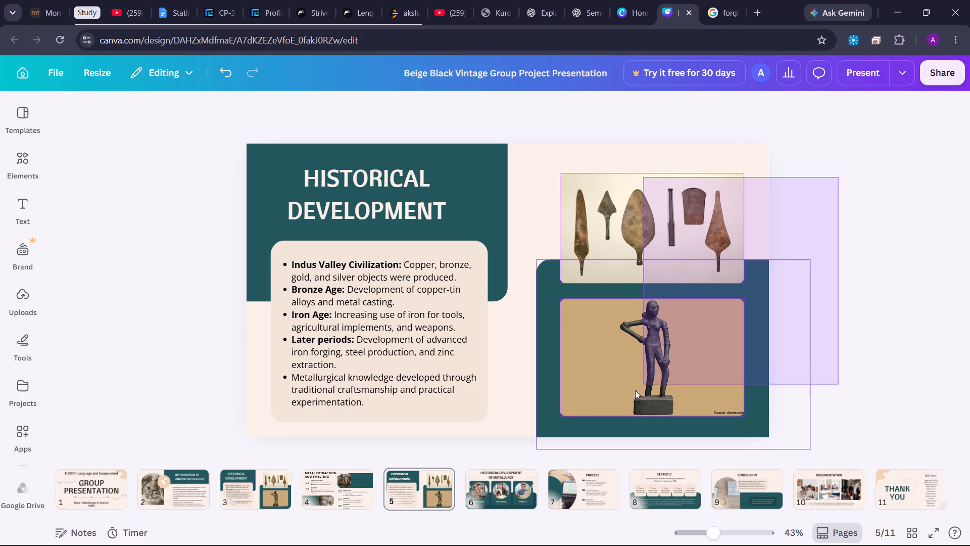
{"action": "left_click_drag", "start_coordinate": [635, 390], "coordinate": [551, 425]}
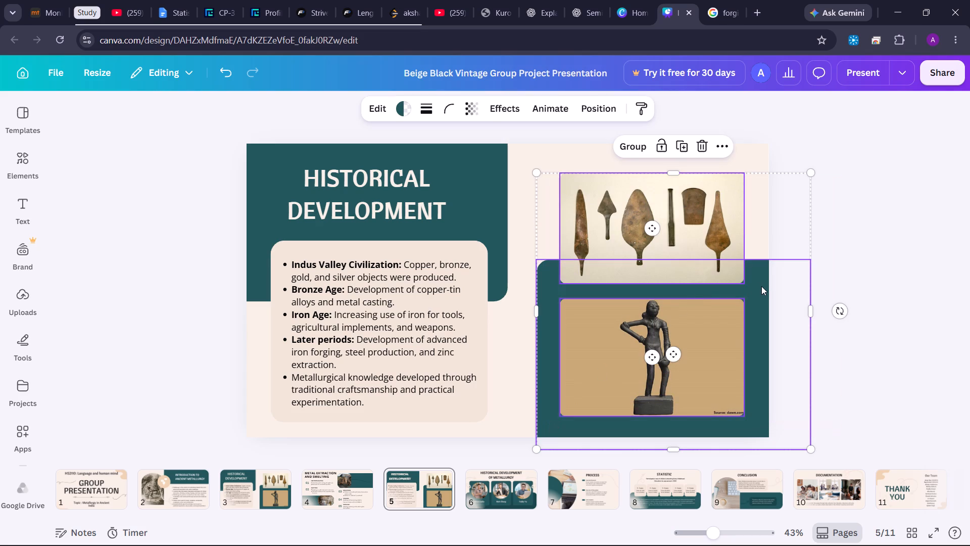
{"action": "left_click_drag", "start_coordinate": [764, 285], "coordinate": [500, 239]}
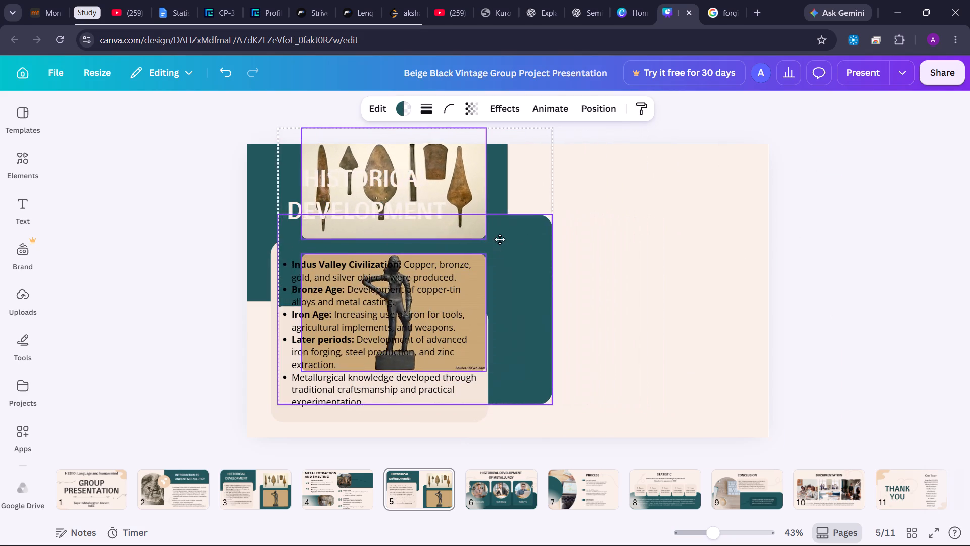
{"action": "left_click_drag", "start_coordinate": [500, 239], "coordinate": [778, 163]}
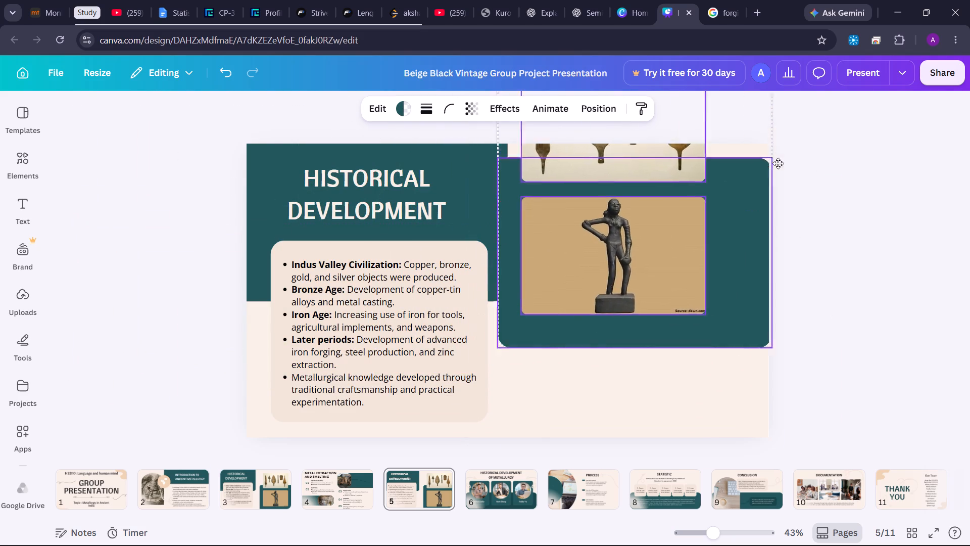
{"action": "left_click_drag", "start_coordinate": [778, 163], "coordinate": [831, 174]}
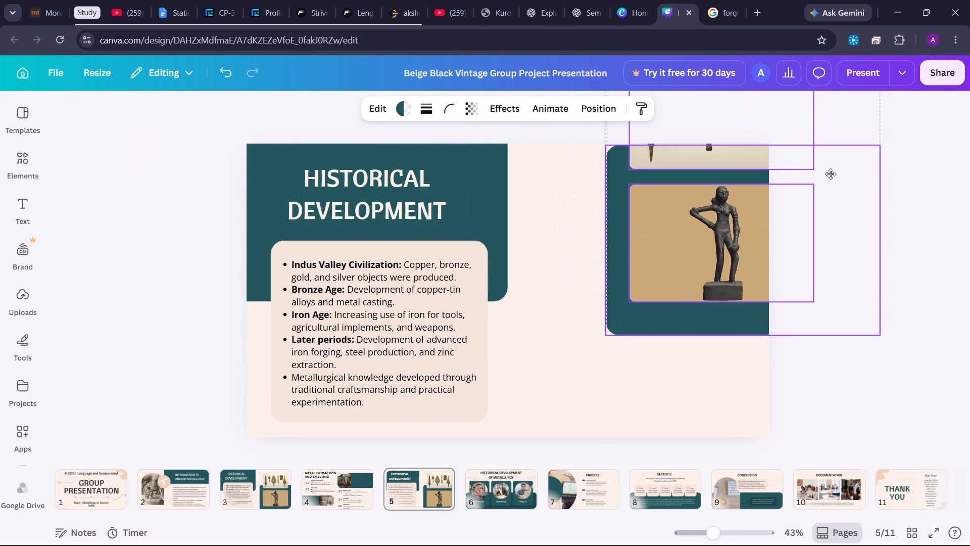
{"action": "left_click_drag", "start_coordinate": [831, 174], "coordinate": [847, 109]}
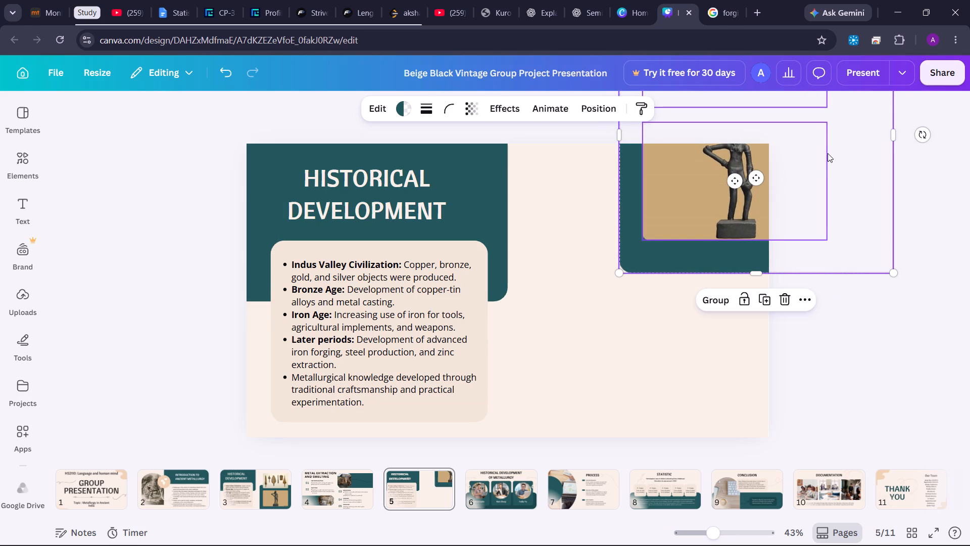
{"action": "left_click_drag", "start_coordinate": [829, 152], "coordinate": [723, 296]}
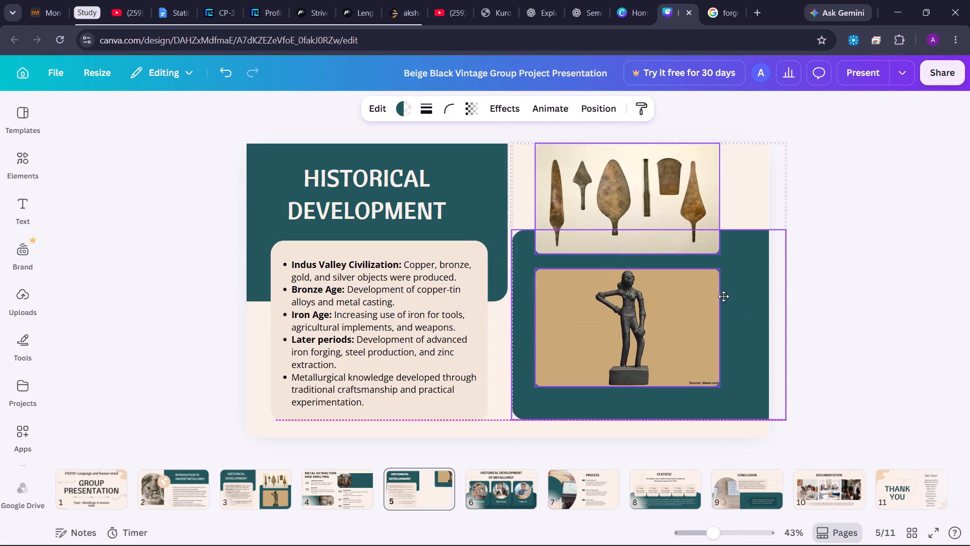
{"action": "left_click_drag", "start_coordinate": [723, 296], "coordinate": [727, 295]}
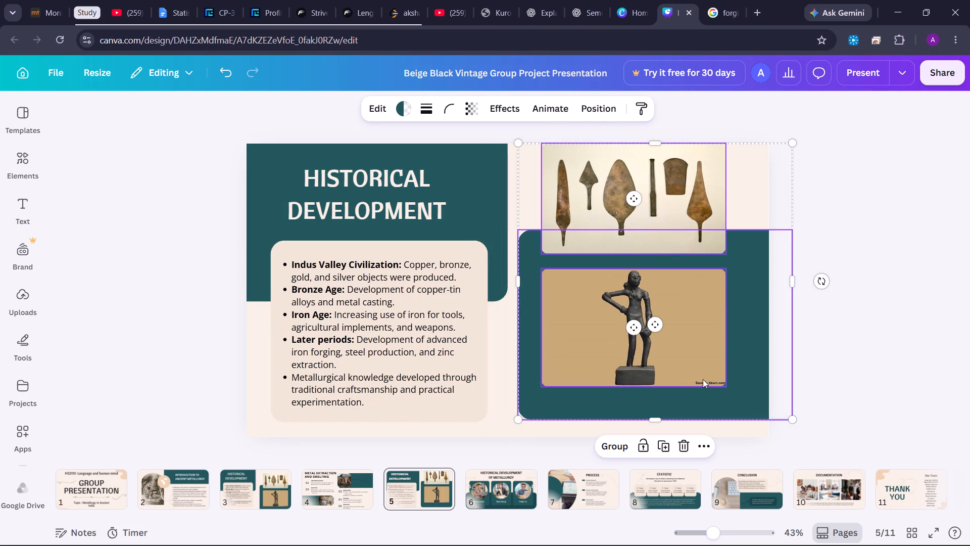
{"action": "left_click", "coordinate": [642, 441]}
{"action": "left_click", "coordinate": [464, 460]}
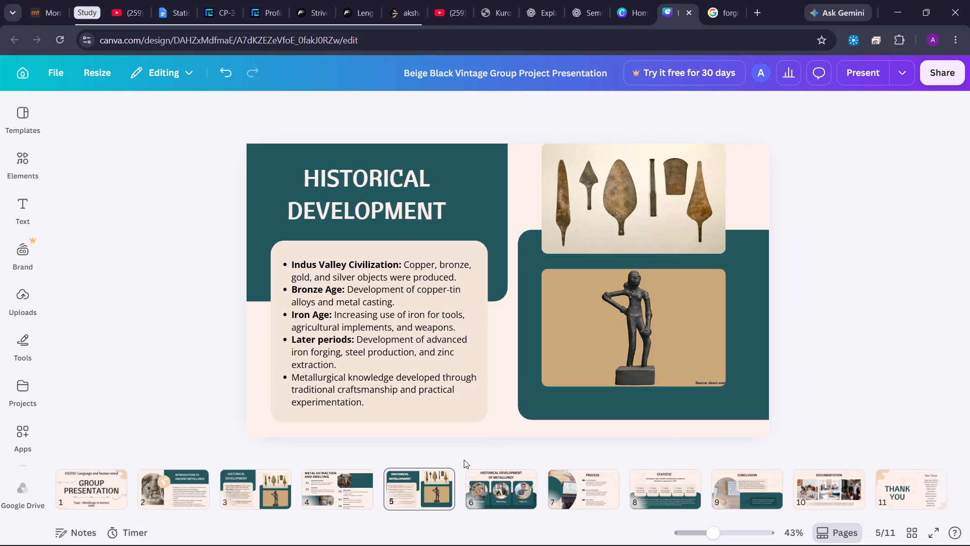
Move the Historical Development heading, bullet text and their background shapes to the slide's right half, over the photos, and lock them.
{"action": "left_click_drag", "start_coordinate": [232, 434], "coordinate": [477, 165]}
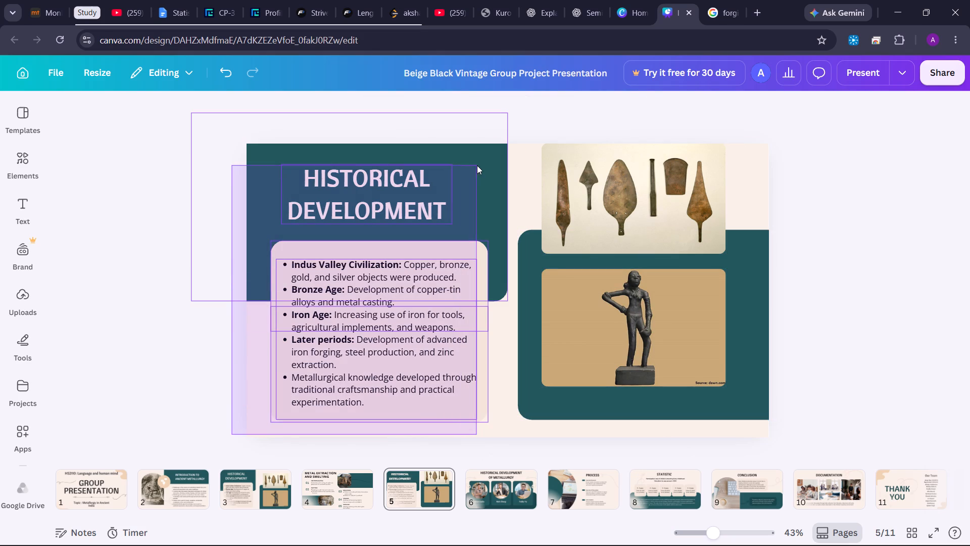
{"action": "left_click_drag", "start_coordinate": [477, 165], "coordinate": [490, 140]}
{"action": "left_click_drag", "start_coordinate": [482, 179], "coordinate": [538, 194]}
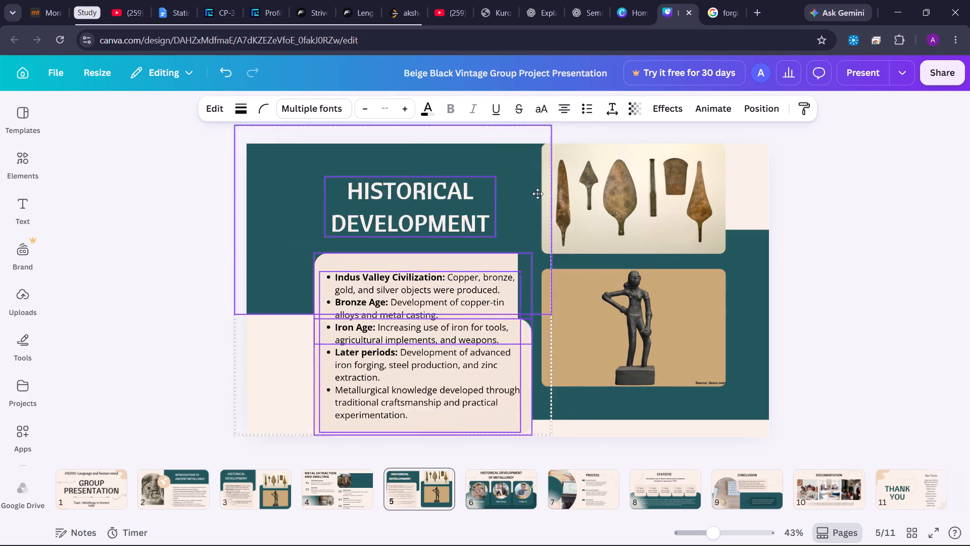
{"action": "left_click_drag", "start_coordinate": [538, 194], "coordinate": [752, 192]}
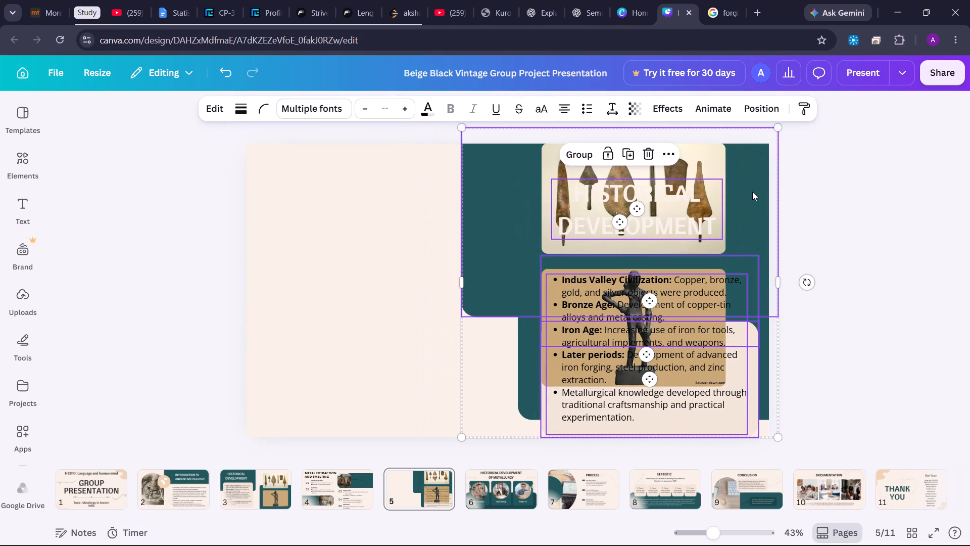
{"action": "left_click", "coordinate": [603, 159]}
{"action": "left_click", "coordinate": [816, 189]}
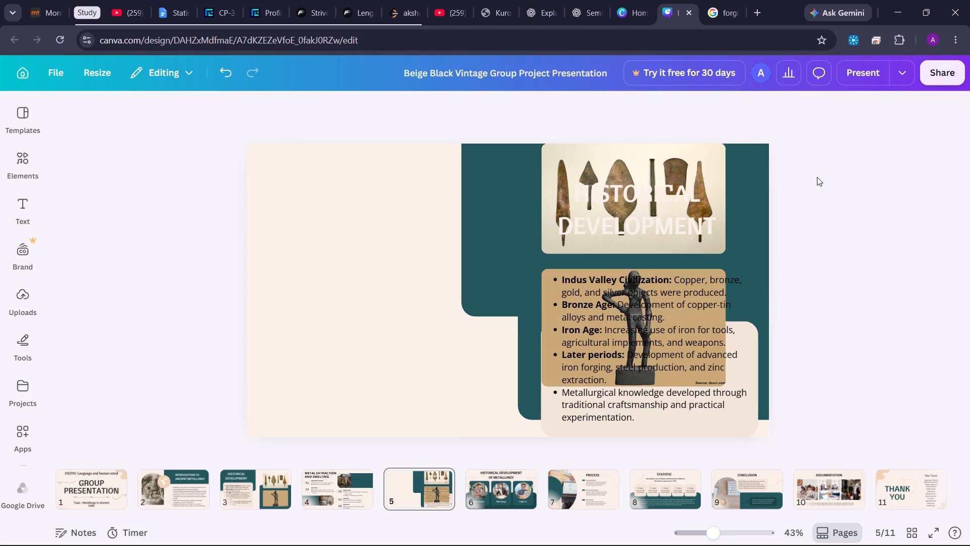
Unlock the teal shape behind the photos, the statue photo and the weapons photo.
{"action": "left_click_drag", "start_coordinate": [814, 170], "coordinate": [449, 410]}
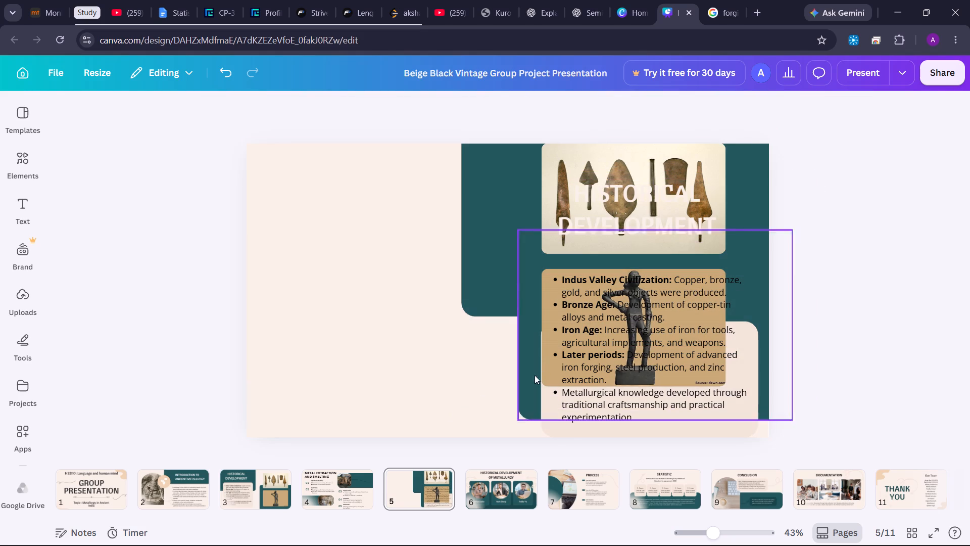
{"action": "left_click", "coordinate": [531, 360]}
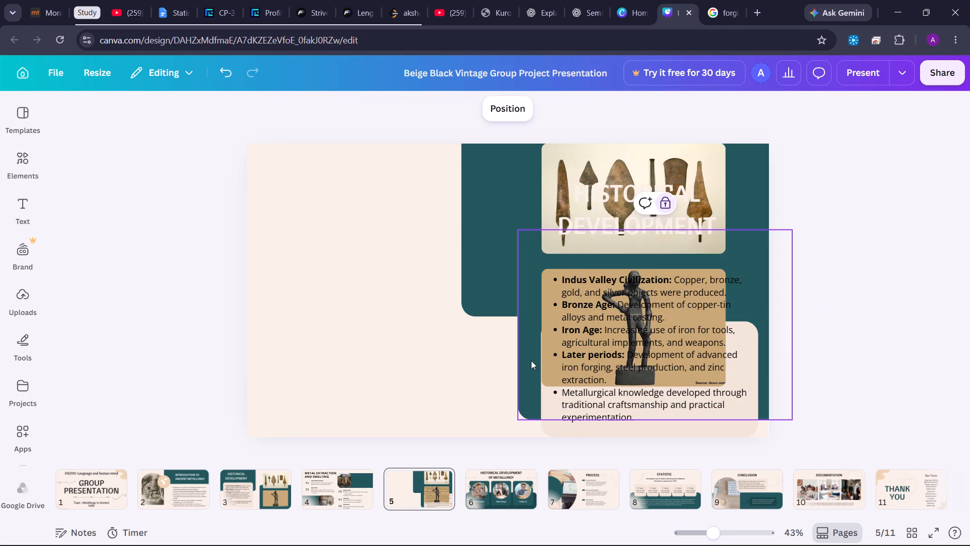
{"action": "left_click", "coordinate": [662, 208]}
{"action": "left_click", "coordinate": [586, 327]}
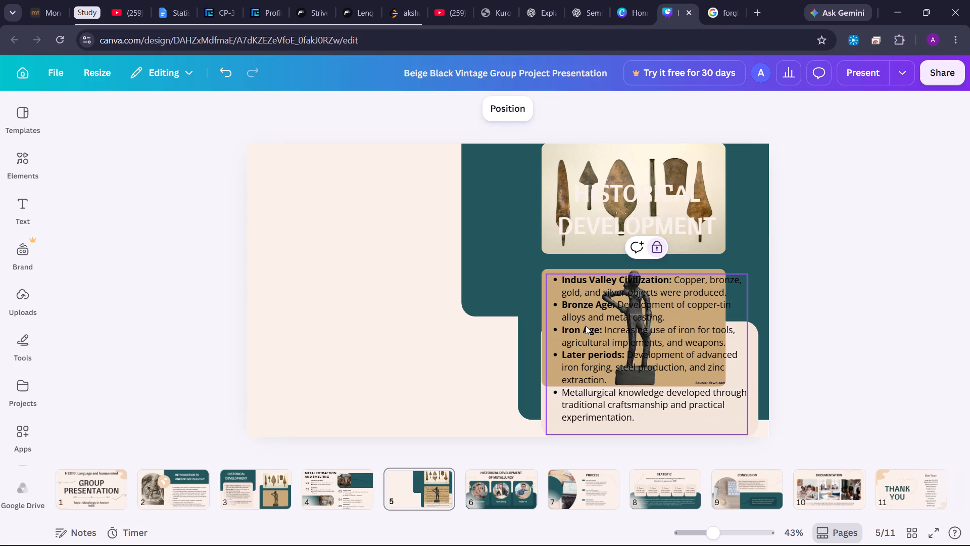
{"action": "left_click", "coordinate": [542, 338]}
{"action": "left_click", "coordinate": [636, 244]}
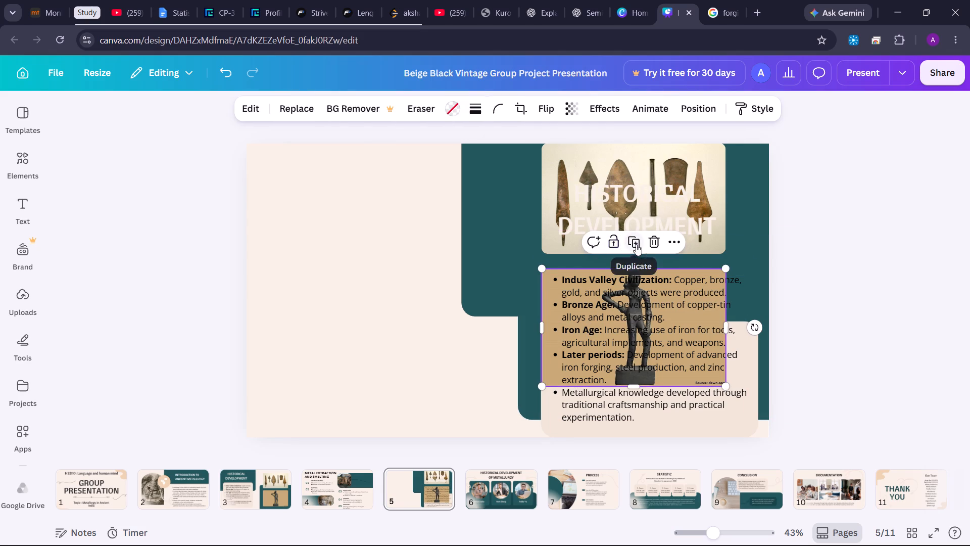
{"action": "left_click", "coordinate": [545, 208]}
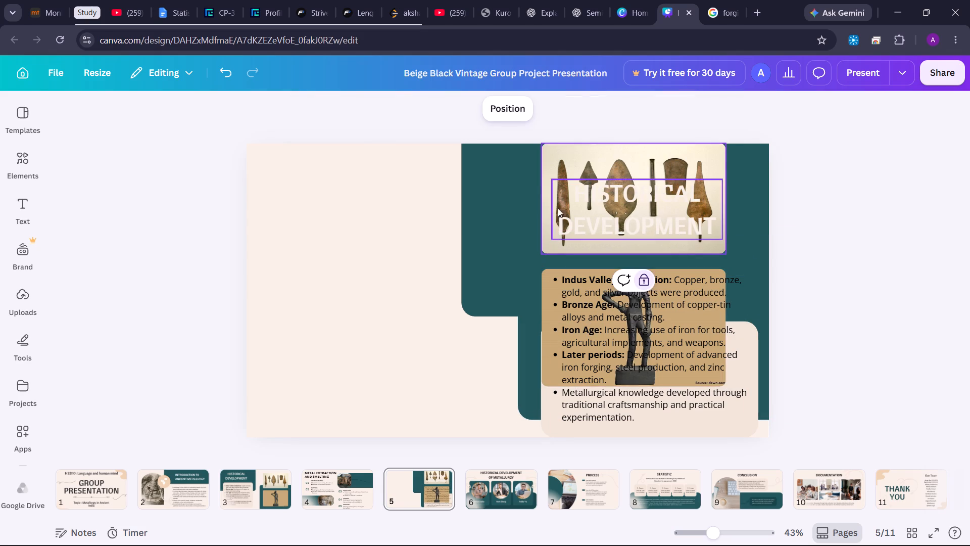
{"action": "left_click", "coordinate": [645, 281]}
Move the two artifact photos and their teal shape together to the slide's left half, keeping them at the top edge.
{"action": "left_click", "coordinate": [411, 287]}
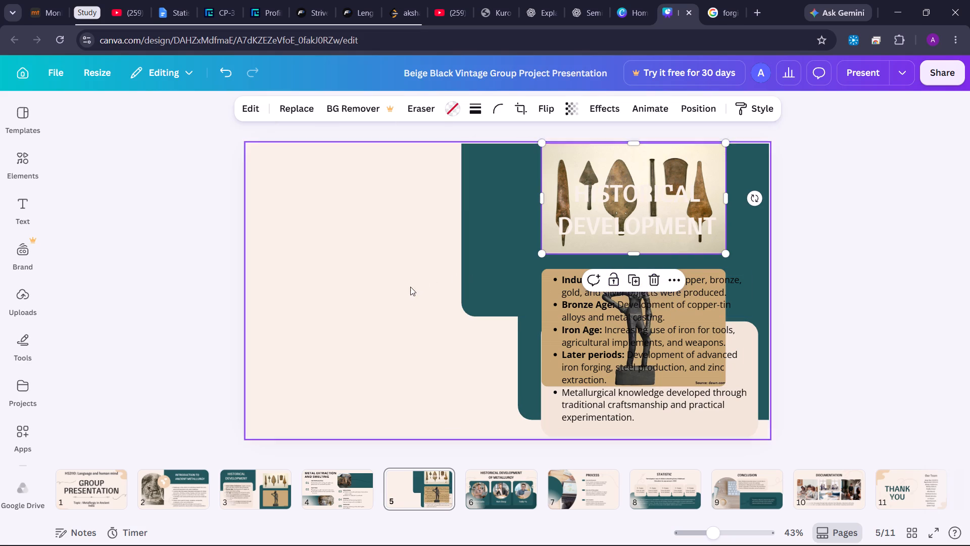
{"action": "left_click", "coordinate": [850, 199]}
{"action": "left_click_drag", "start_coordinate": [808, 145], "coordinate": [523, 362]}
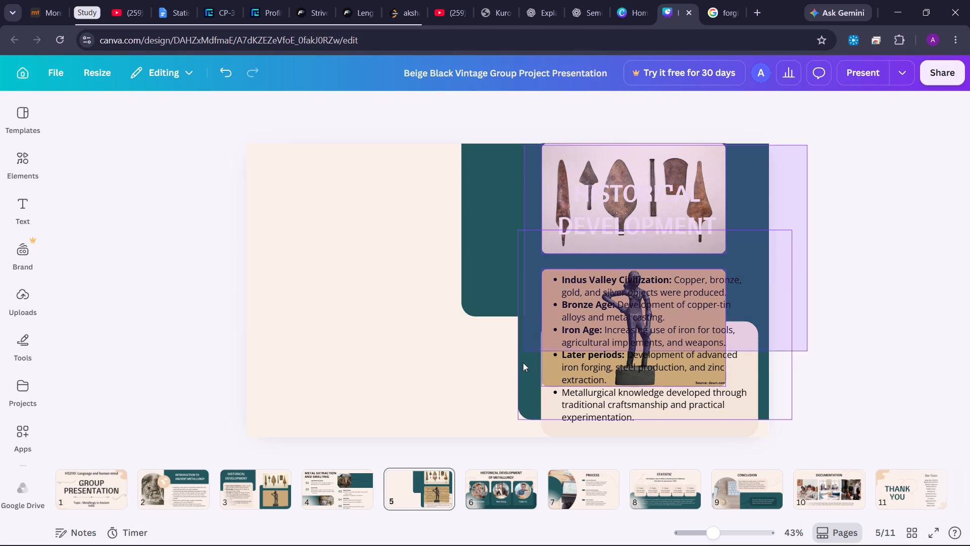
{"action": "left_click_drag", "start_coordinate": [523, 362], "coordinate": [513, 400]}
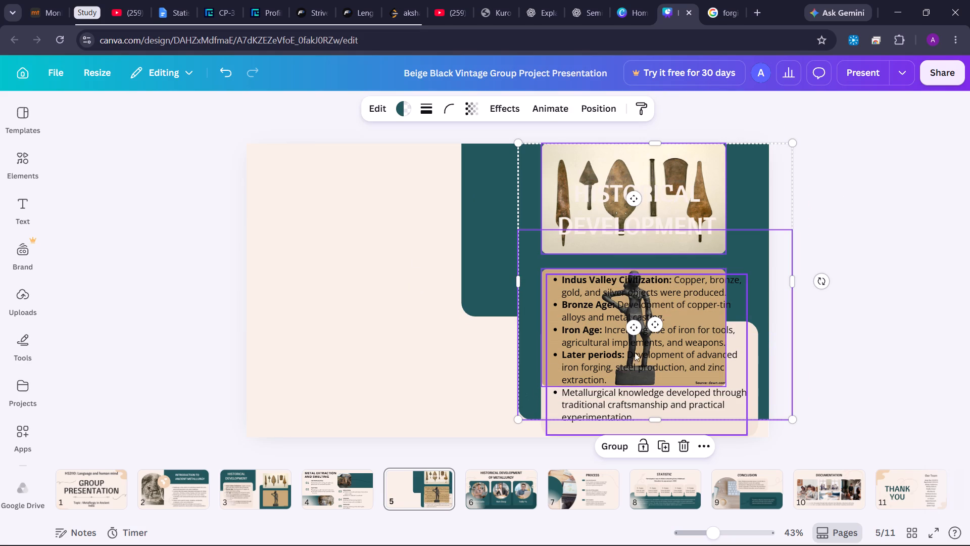
{"action": "left_click_drag", "start_coordinate": [744, 255], "coordinate": [564, 260]}
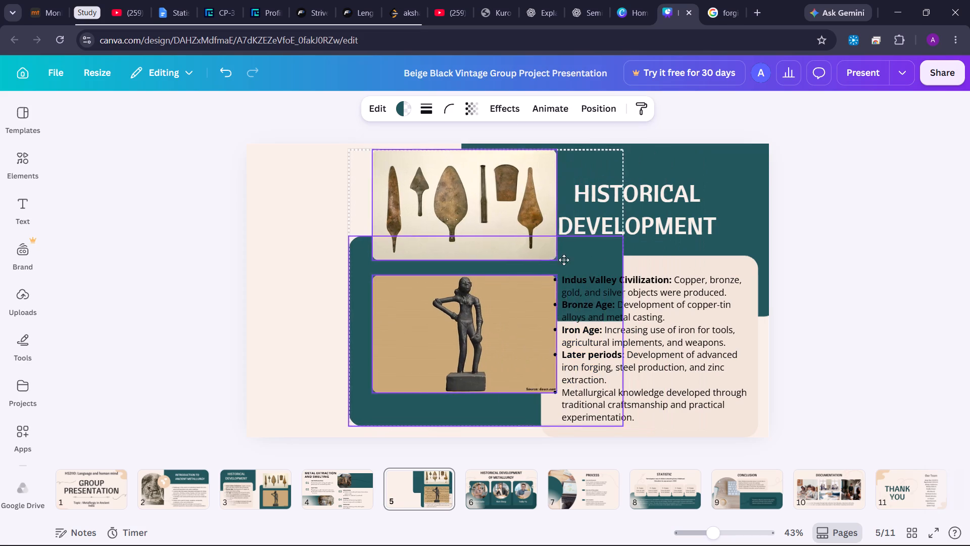
{"action": "left_click_drag", "start_coordinate": [564, 260], "coordinate": [453, 253]}
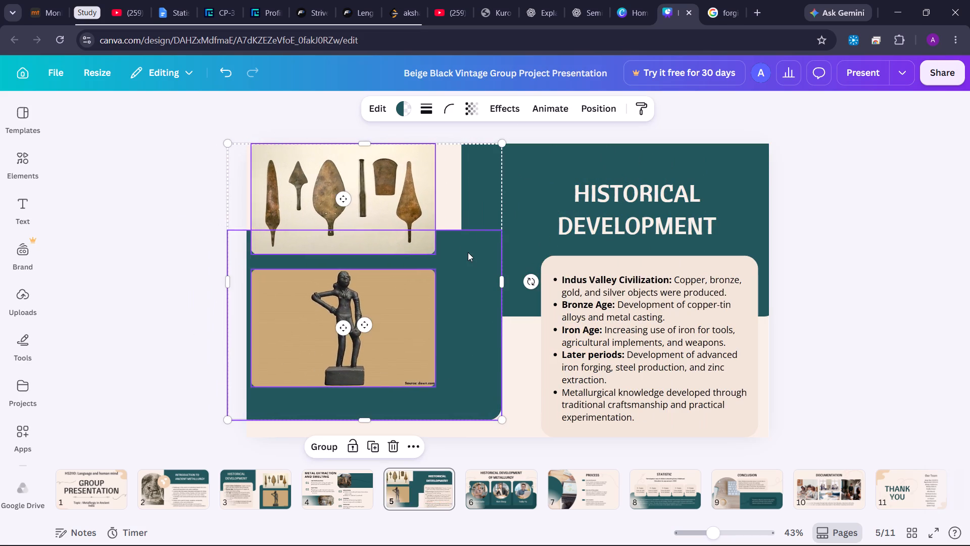
{"action": "left_click", "coordinate": [469, 252]}
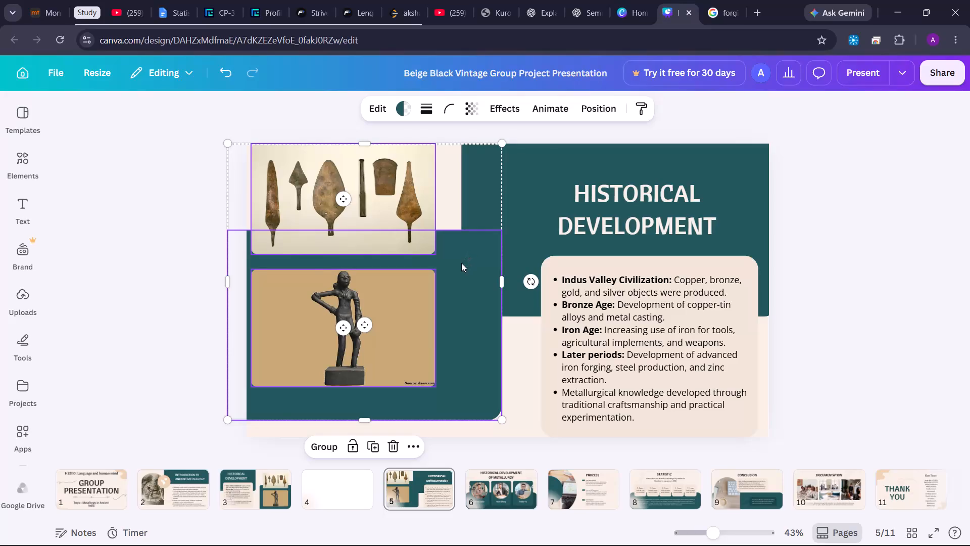
{"action": "left_click", "coordinate": [857, 212]}
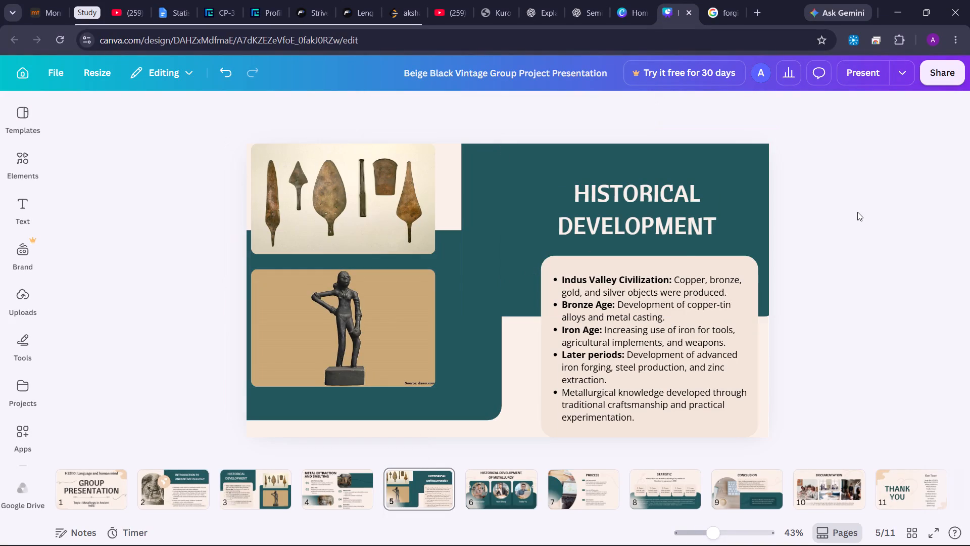
Unlock the Historical Development heading and the teal shape behind it.
{"action": "left_click_drag", "start_coordinate": [868, 185], "coordinate": [598, 274]}
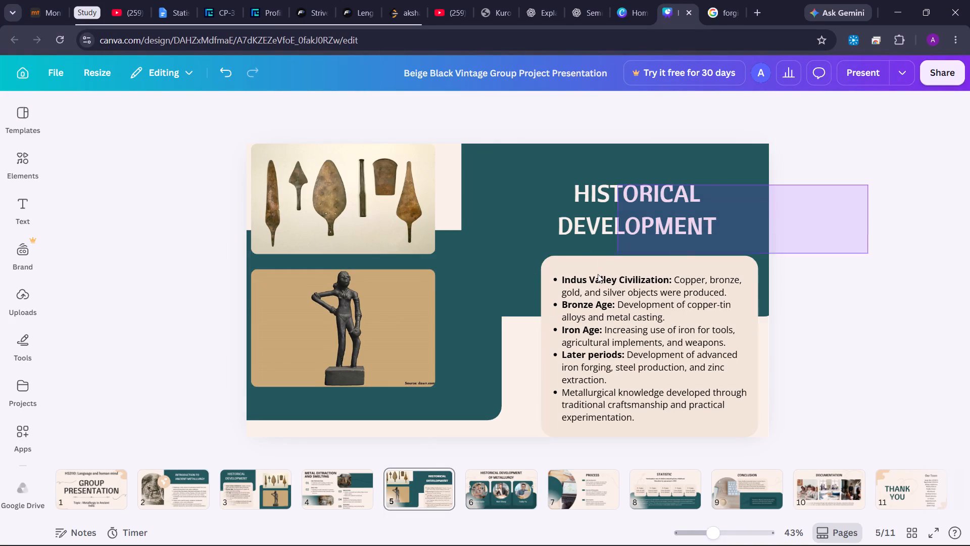
{"action": "left_click_drag", "start_coordinate": [598, 274], "coordinate": [548, 368]}
{"action": "left_click", "coordinate": [630, 227]}
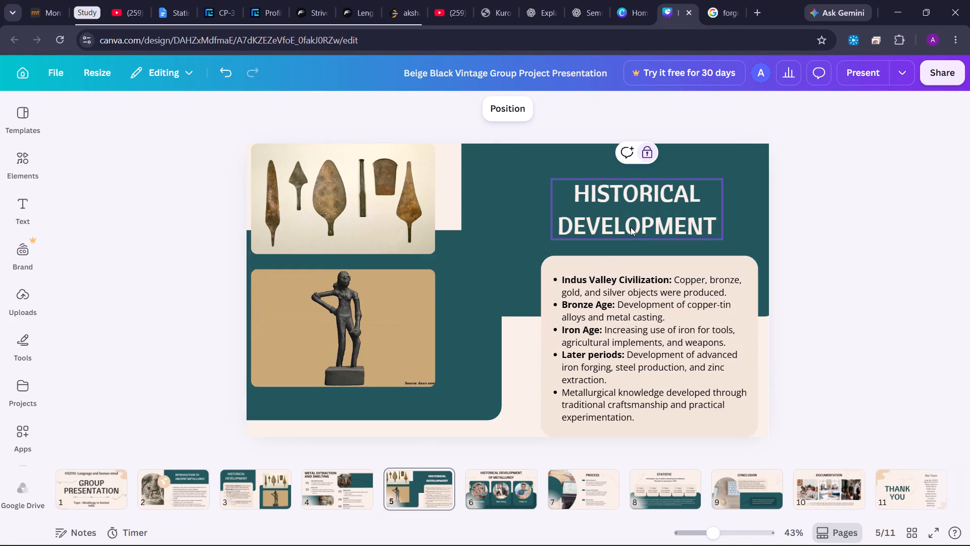
{"action": "left_click", "coordinate": [649, 157]}
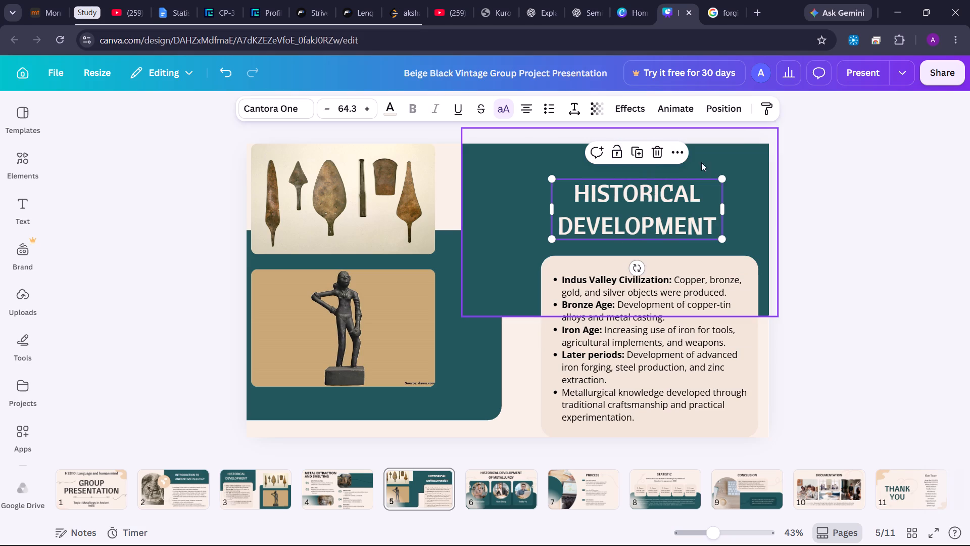
{"action": "left_click", "coordinate": [746, 152]}
{"action": "left_click_drag", "start_coordinate": [739, 160], "coordinate": [795, 132]}
{"action": "left_click", "coordinate": [737, 164]}
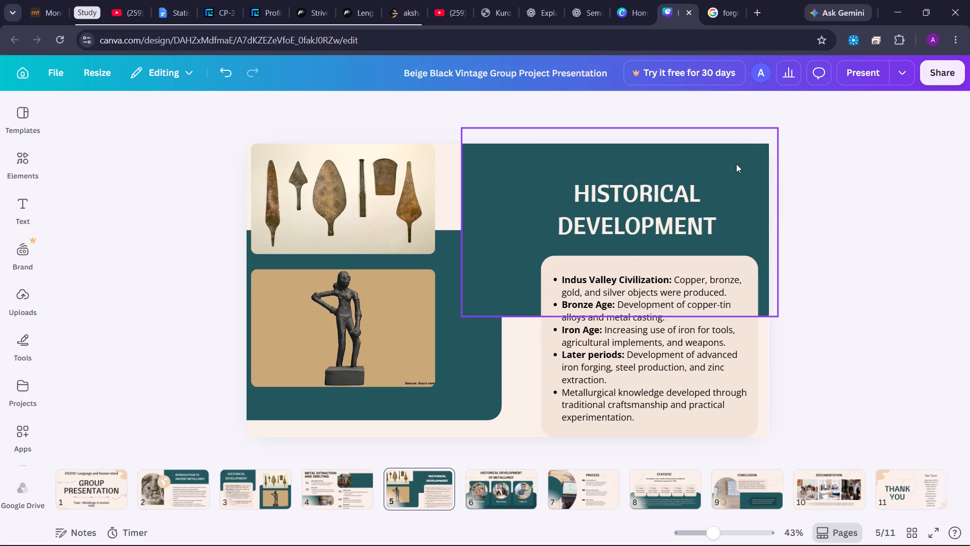
{"action": "left_click", "coordinate": [624, 347]}
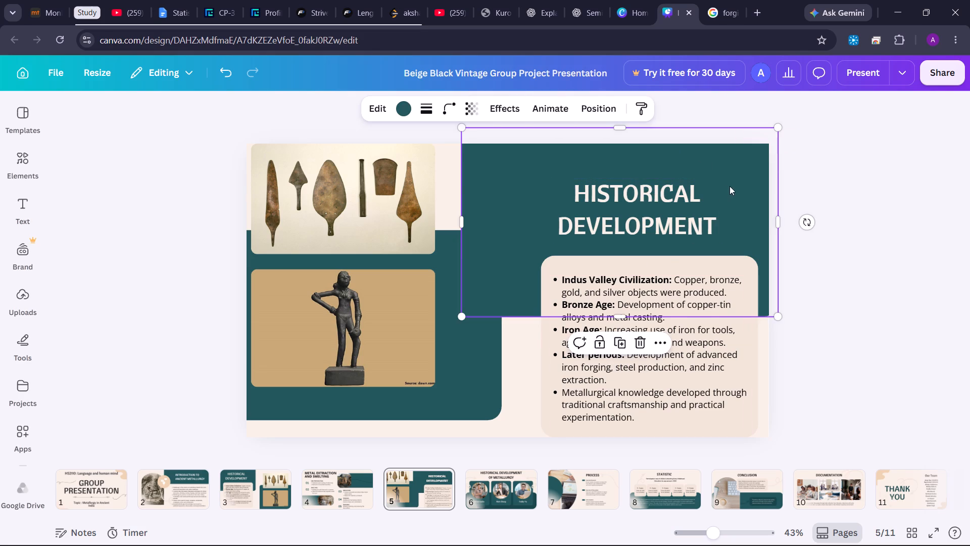
Move the teal shape behind the Historical Development heading up into the slide's upper-right corner.
{"action": "left_click_drag", "start_coordinate": [730, 186], "coordinate": [778, 132]}
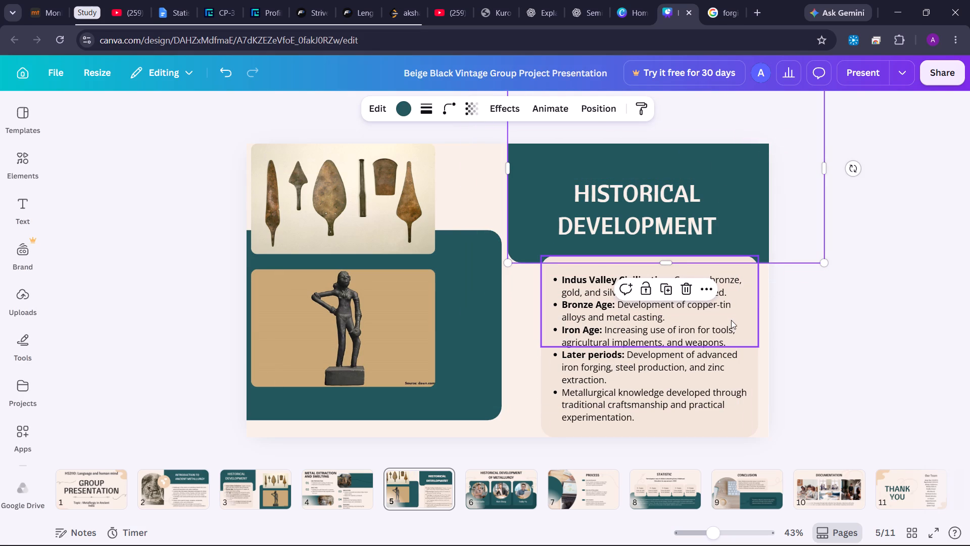
Unlock the upper beige panel and the bullet text beneath the Historical Development heading.
{"action": "left_click", "coordinate": [750, 299]}
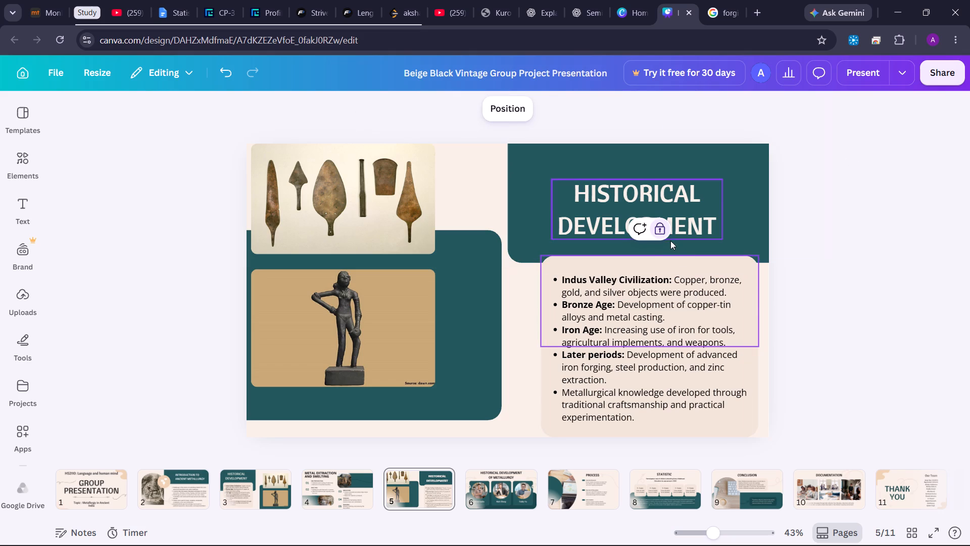
{"action": "left_click", "coordinate": [666, 235]}
{"action": "left_click", "coordinate": [811, 323]}
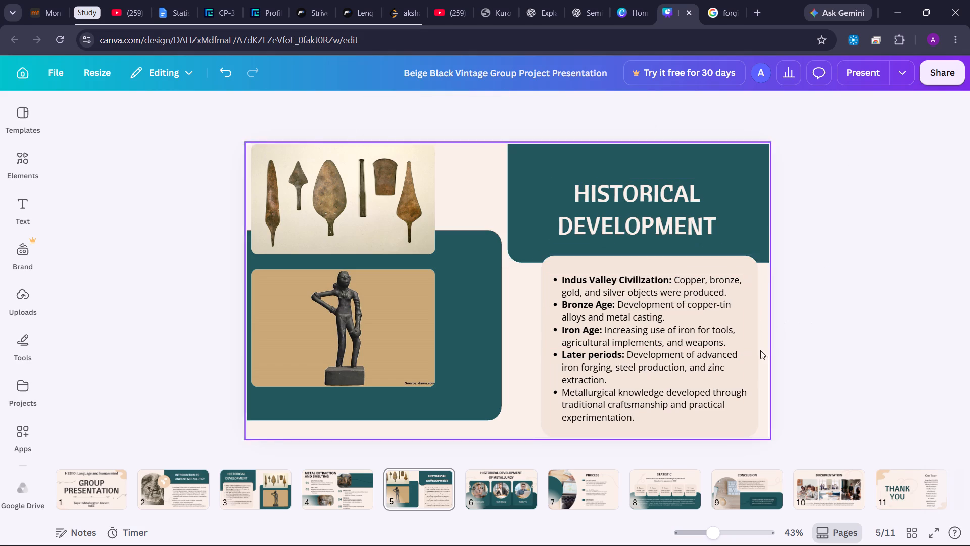
{"action": "left_click", "coordinate": [744, 360]}
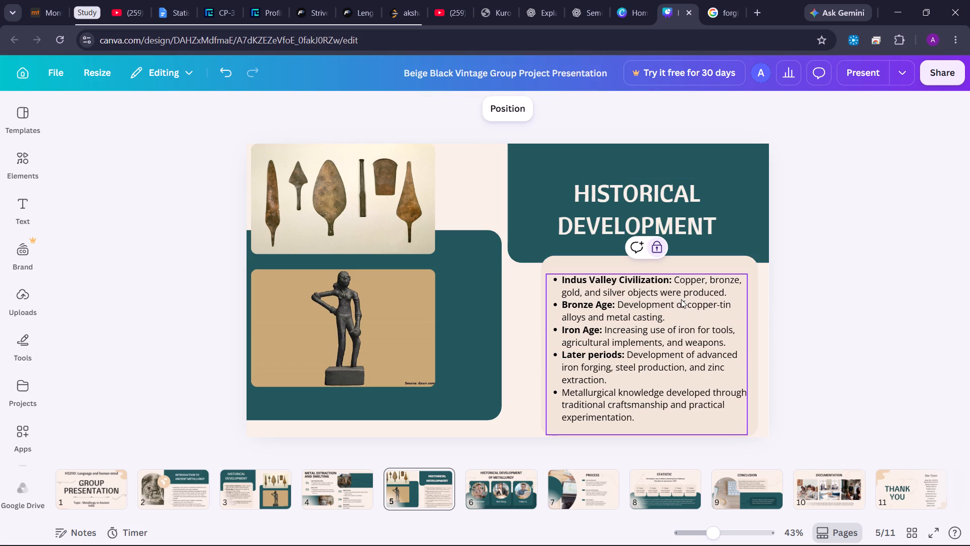
{"action": "left_click", "coordinate": [662, 250]}
{"action": "left_click", "coordinate": [792, 289]}
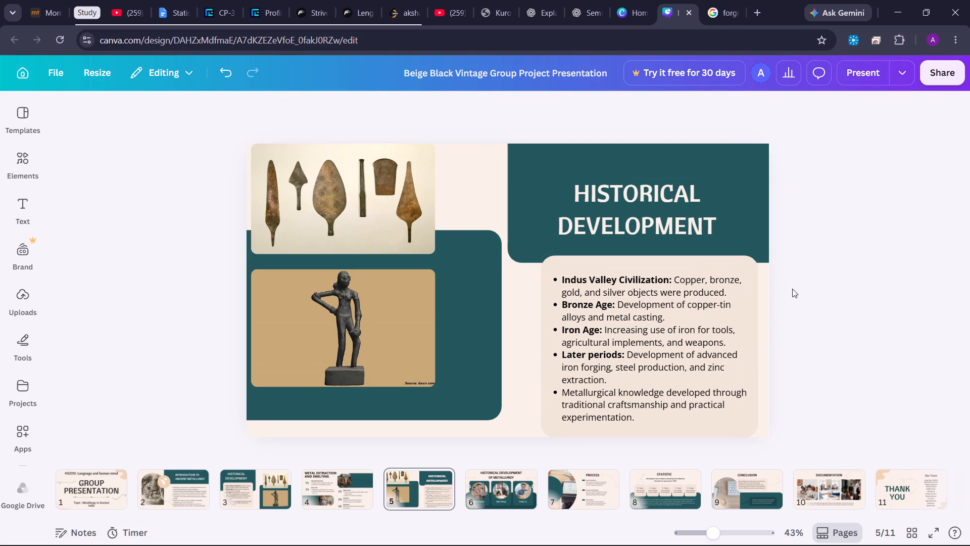
Move the bullet text and upper beige panel together slightly upward, keeping them below the heading.
{"action": "left_click_drag", "start_coordinate": [807, 268], "coordinate": [578, 432]}
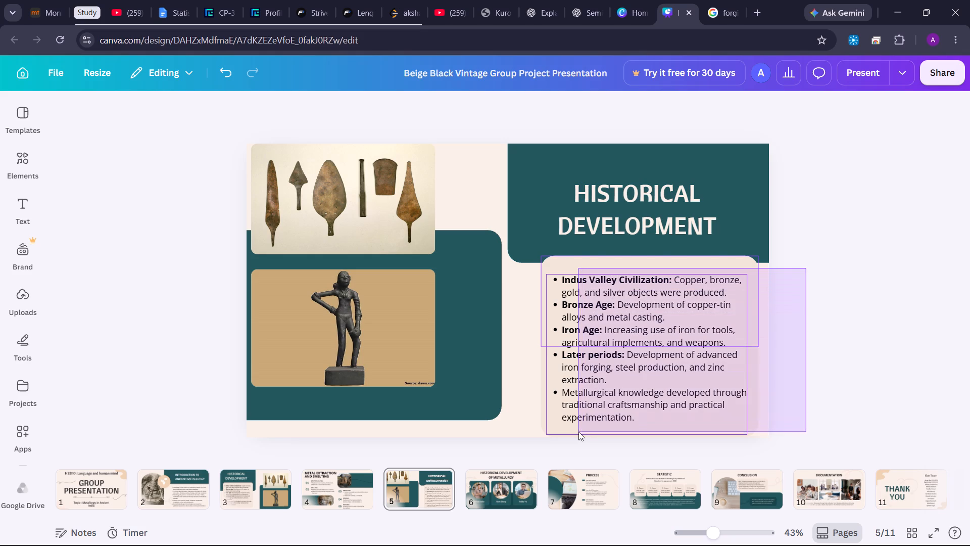
{"action": "left_click_drag", "start_coordinate": [578, 432], "coordinate": [577, 432]}
{"action": "left_click_drag", "start_coordinate": [633, 392], "coordinate": [620, 382]}
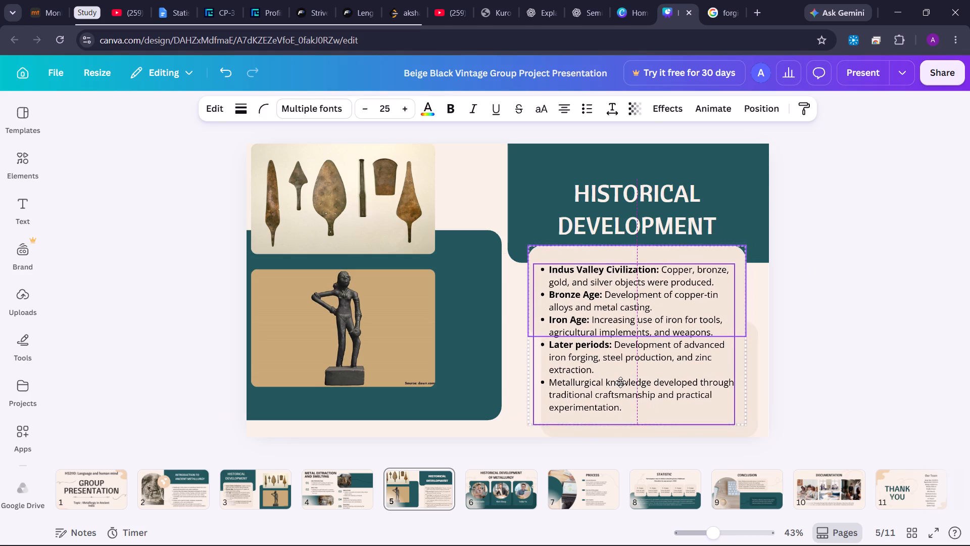
{"action": "left_click_drag", "start_coordinate": [620, 382], "coordinate": [630, 380]}
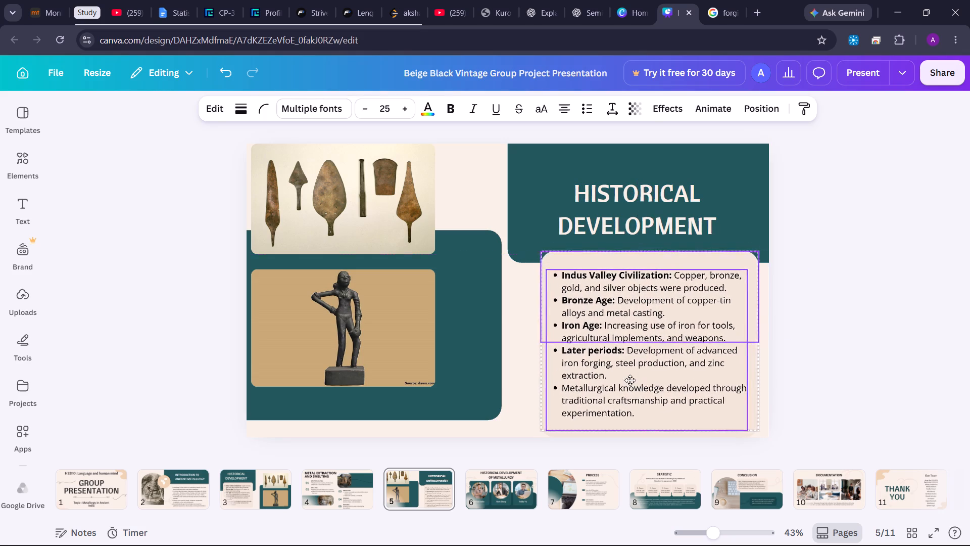
{"action": "left_click_drag", "start_coordinate": [630, 380], "coordinate": [632, 349]}
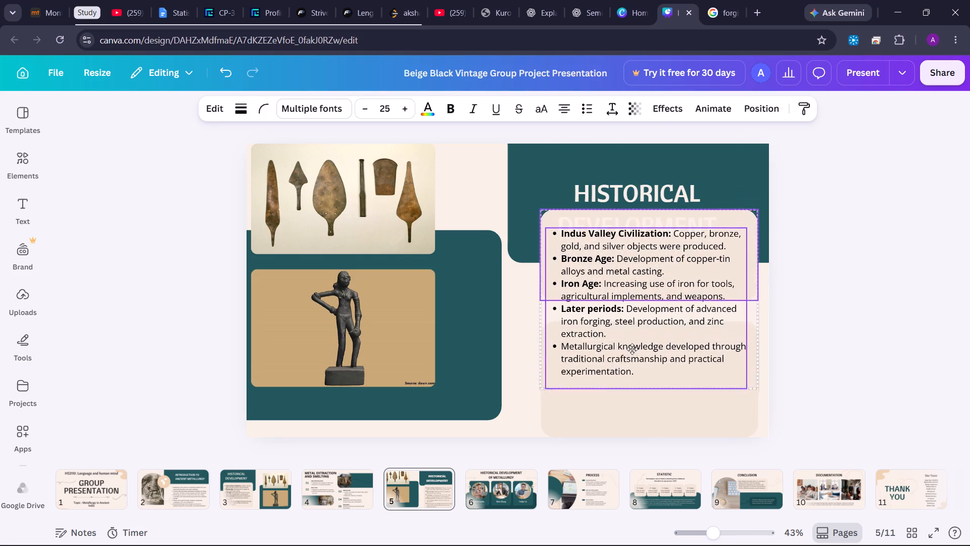
{"action": "left_click_drag", "start_coordinate": [632, 349], "coordinate": [638, 385]}
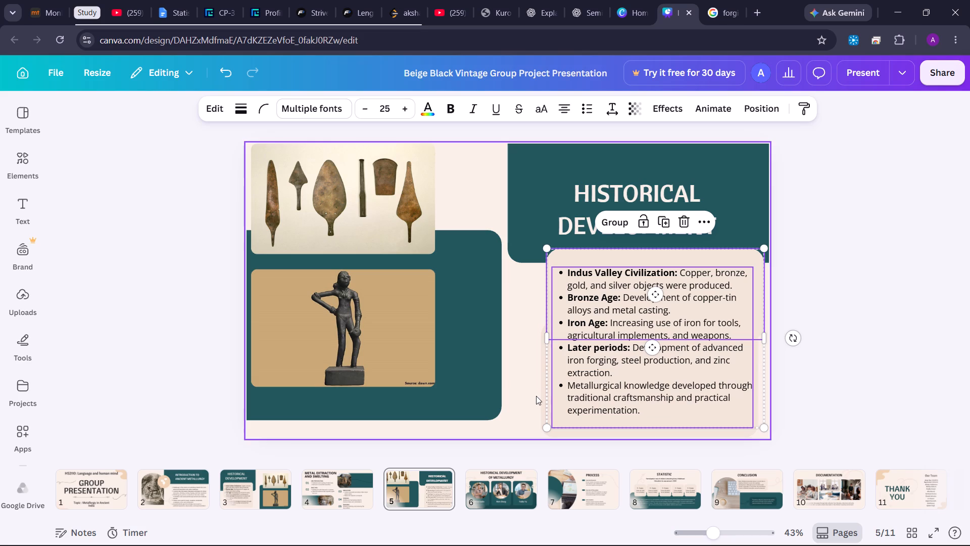
Unlock the lower beige panel and shift it slightly up and left together with the bullet text and upper panel.
{"action": "left_click", "coordinate": [542, 391]}
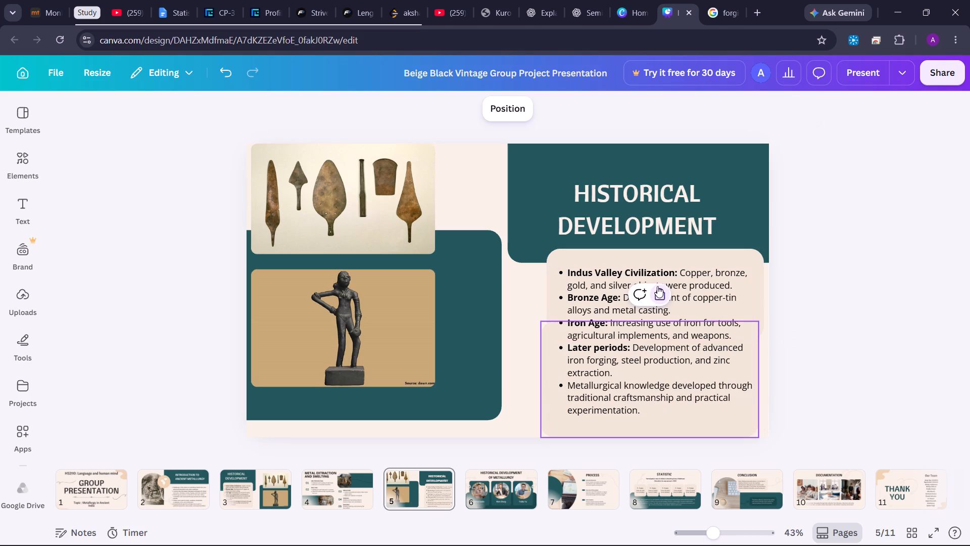
{"action": "left_click", "coordinate": [657, 287]}
{"action": "left_click", "coordinate": [807, 291]}
{"action": "left_click_drag", "start_coordinate": [805, 290], "coordinate": [635, 317]}
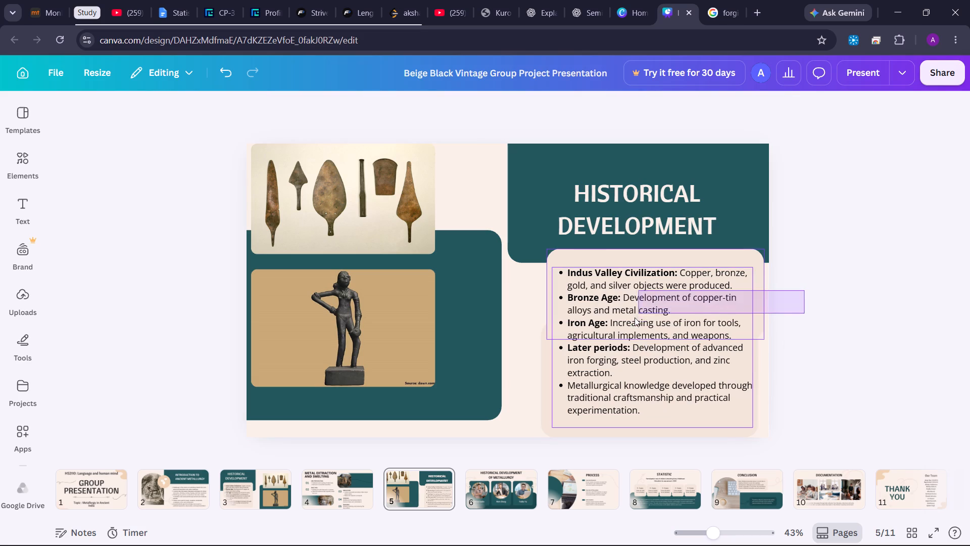
{"action": "left_click_drag", "start_coordinate": [635, 317], "coordinate": [590, 389]}
{"action": "left_click_drag", "start_coordinate": [636, 360], "coordinate": [619, 353]}
Move the Historical Development heading slightly higher within its teal shape, clear of the beige panel.
{"action": "left_click", "coordinate": [702, 209]}
{"action": "left_click_drag", "start_coordinate": [701, 209], "coordinate": [702, 206]}
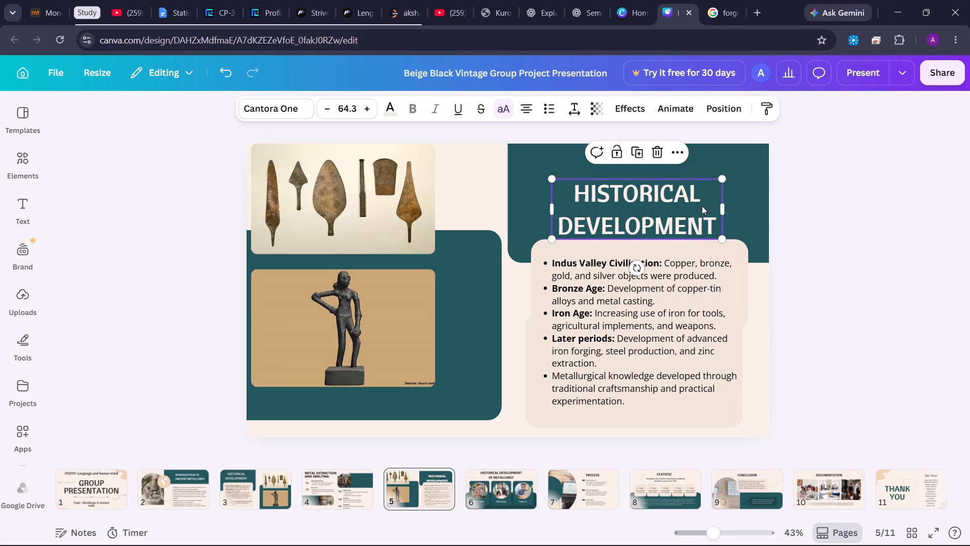
{"action": "left_click_drag", "start_coordinate": [702, 206], "coordinate": [703, 195]}
{"action": "left_click", "coordinate": [464, 198]}
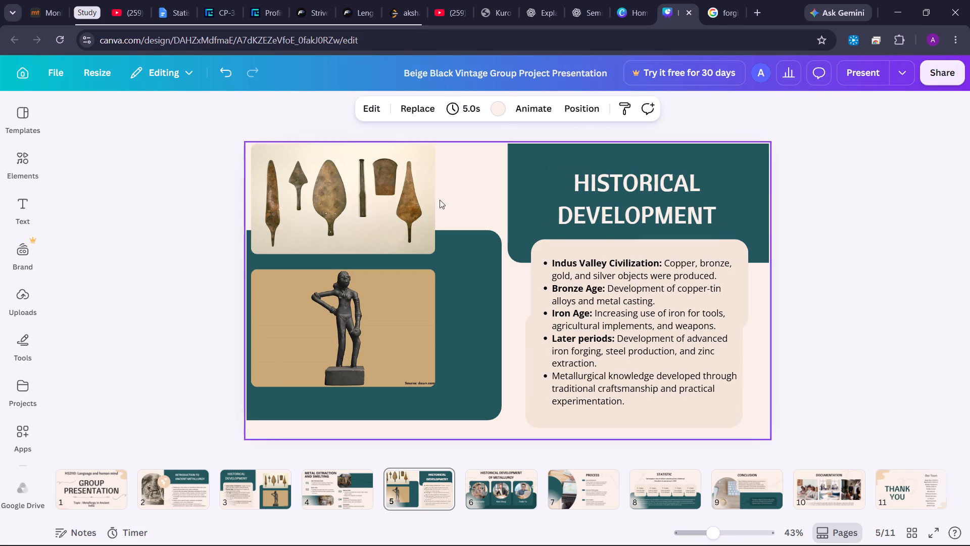
Move the two artifact photos and their teal shape together downward so the shape reaches the slide's bottom edge.
{"action": "left_click_drag", "start_coordinate": [199, 197], "coordinate": [441, 352]}
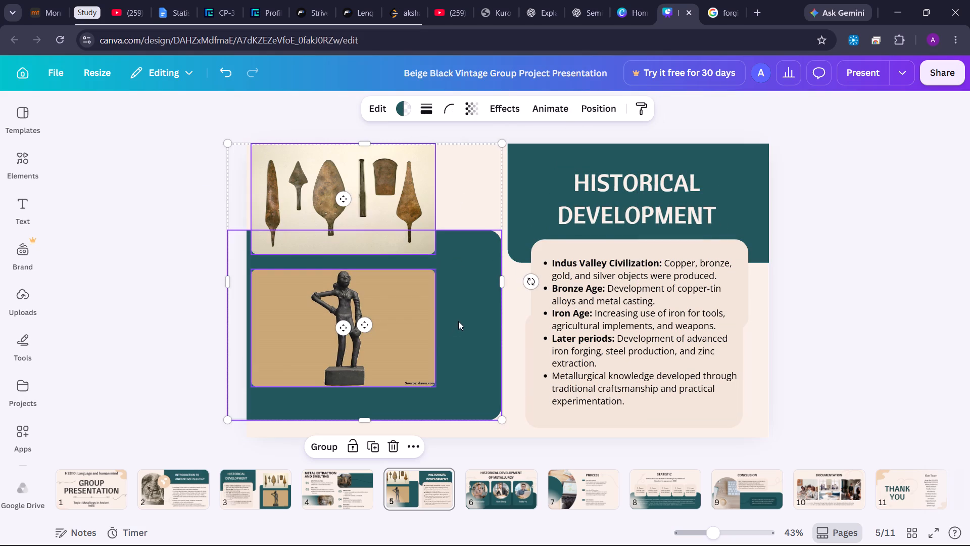
{"action": "left_click_drag", "start_coordinate": [460, 282], "coordinate": [471, 334]}
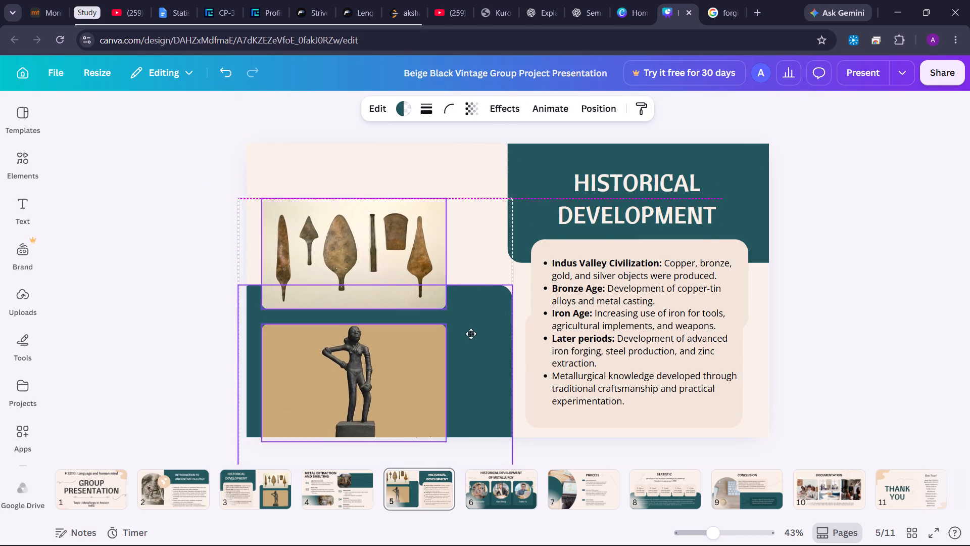
{"action": "left_click_drag", "start_coordinate": [471, 334], "coordinate": [475, 311]}
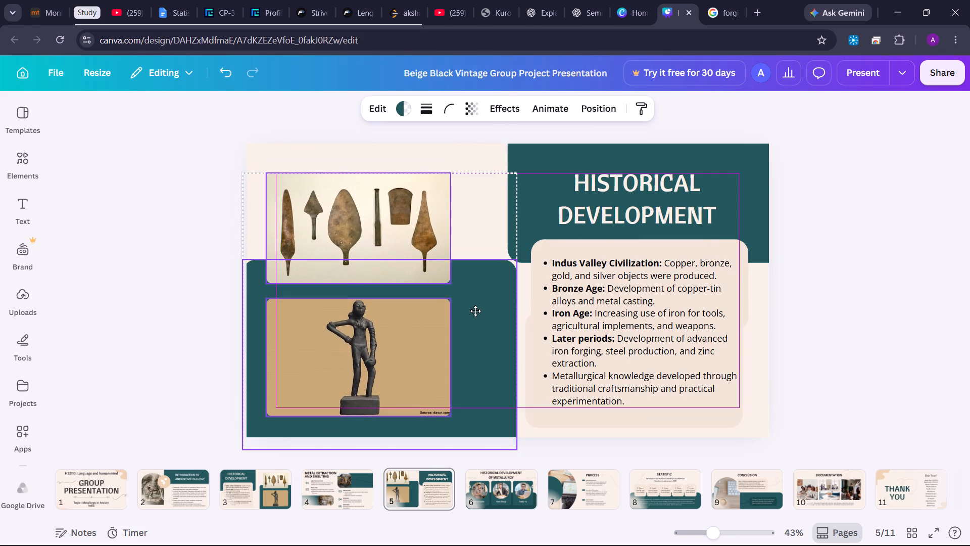
{"action": "left_click_drag", "start_coordinate": [475, 311], "coordinate": [474, 311]}
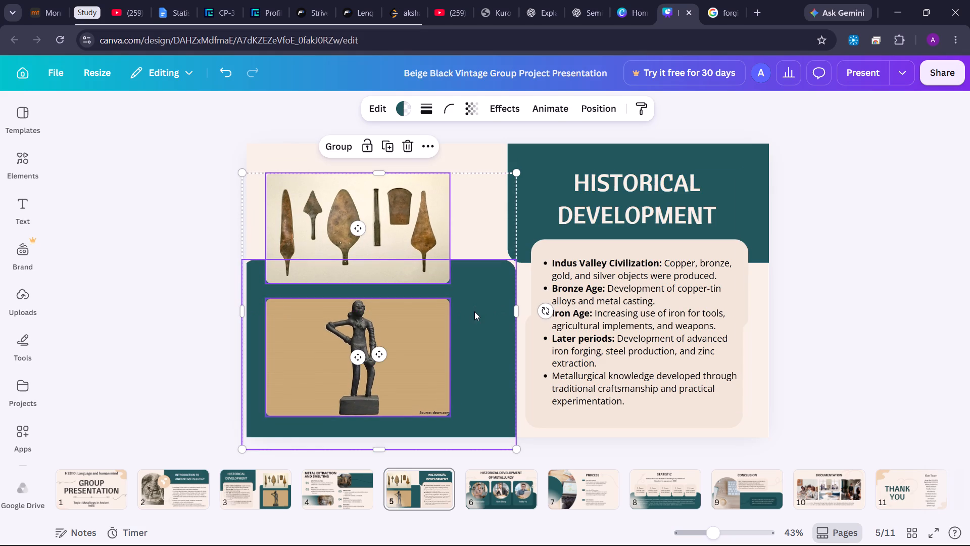
{"action": "left_click", "coordinate": [206, 276]}
Shift the statue photo and the weapons photo right over the teal shape, aligned one above the other with a small gap.
{"action": "left_click_drag", "start_coordinate": [252, 161], "coordinate": [335, 310]}
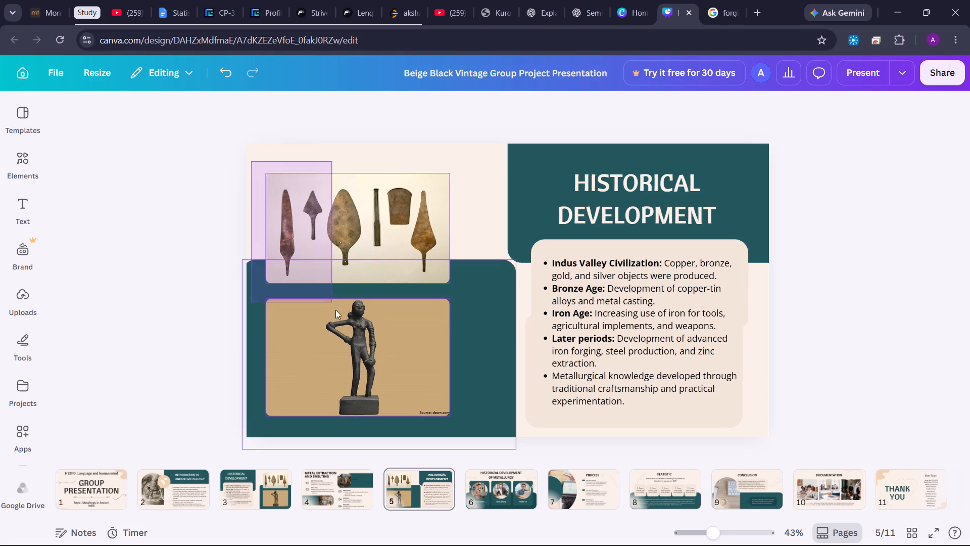
{"action": "left_click_drag", "start_coordinate": [335, 310], "coordinate": [370, 344]}
{"action": "left_click", "coordinate": [195, 261]}
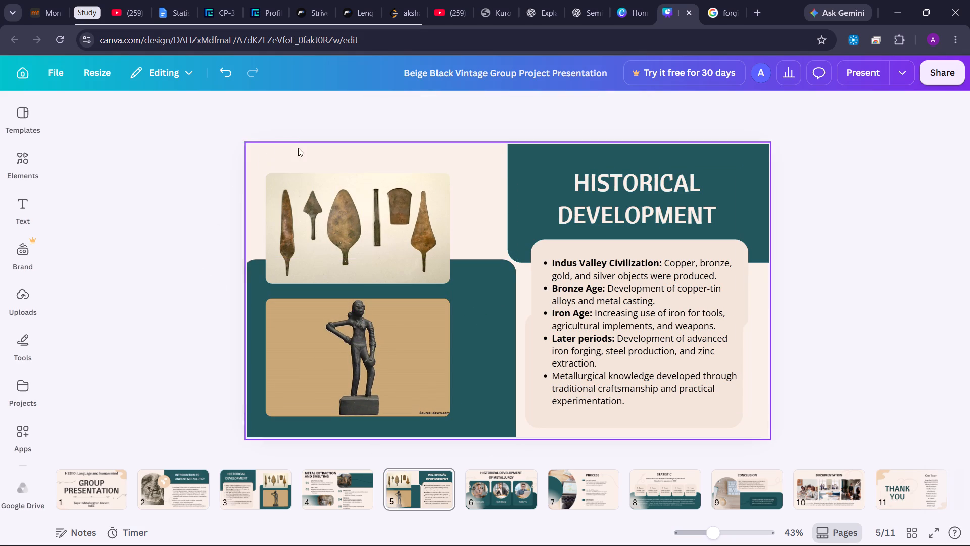
{"action": "left_click_drag", "start_coordinate": [301, 153], "coordinate": [361, 317]}
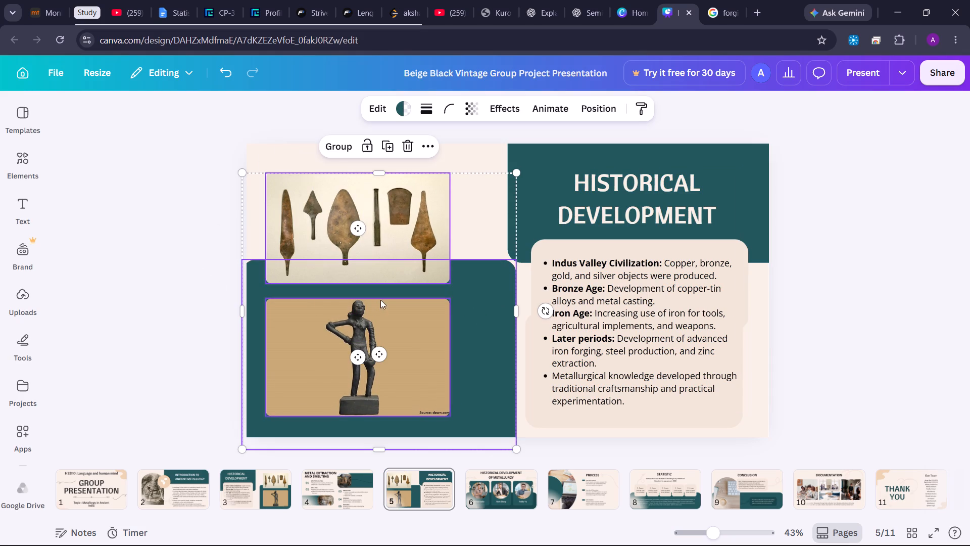
{"action": "left_click", "coordinate": [416, 354]}
{"action": "left_click", "coordinate": [416, 354]}
{"action": "left_click_drag", "start_coordinate": [416, 354], "coordinate": [440, 353]}
{"action": "left_click", "coordinate": [353, 216]}
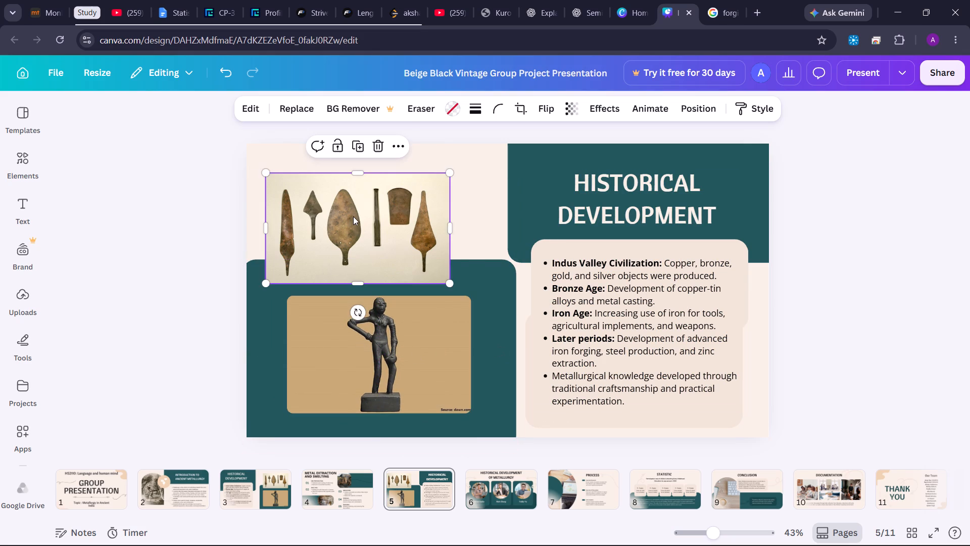
{"action": "left_click_drag", "start_coordinate": [353, 216], "coordinate": [376, 219]}
{"action": "left_click", "coordinate": [375, 213]}
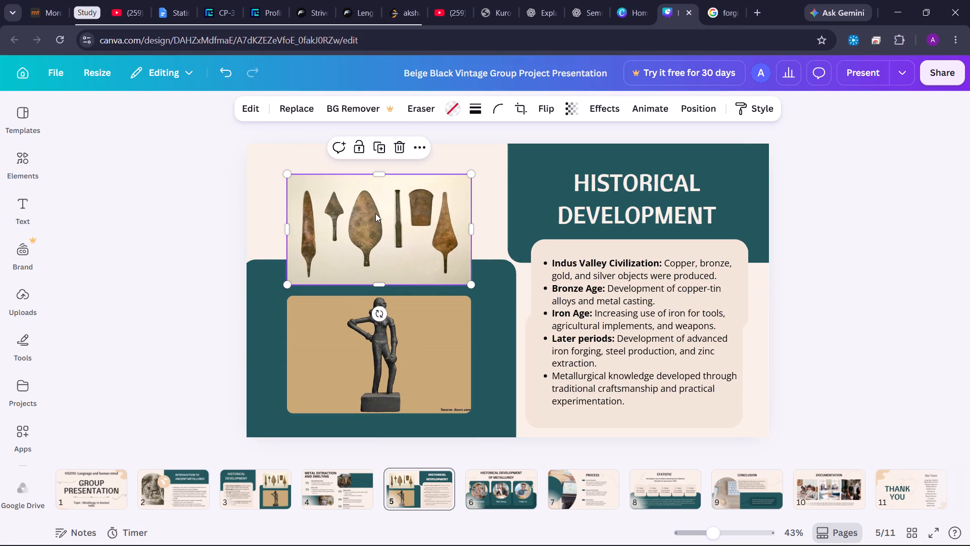
{"action": "left_click_drag", "start_coordinate": [372, 223], "coordinate": [373, 216]}
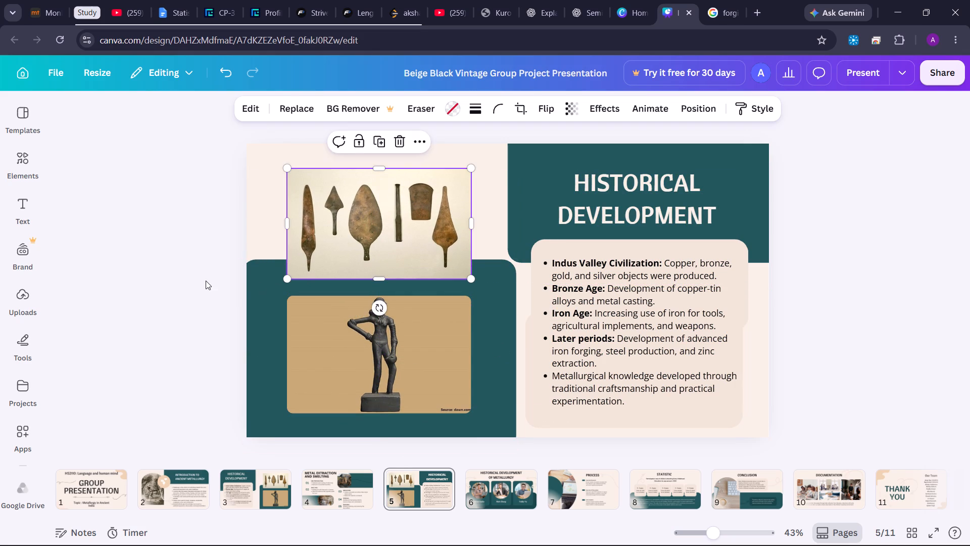
Move both photos and their teal shape together slightly left, away from the beige text panels.
{"action": "left_click", "coordinate": [206, 281]}
{"action": "left_click_drag", "start_coordinate": [200, 176], "coordinate": [401, 337]}
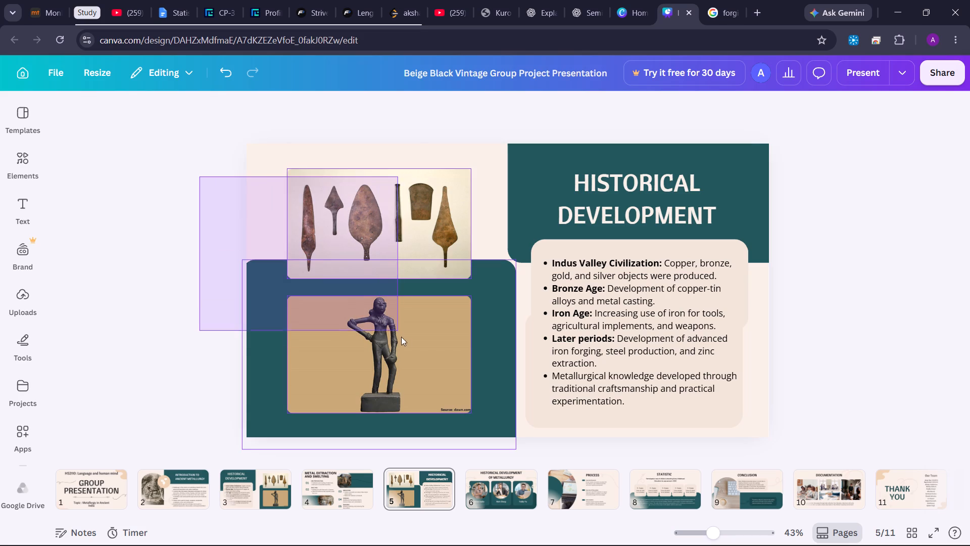
{"action": "left_click_drag", "start_coordinate": [401, 337], "coordinate": [425, 405]}
{"action": "left_click_drag", "start_coordinate": [435, 381], "coordinate": [419, 379]}
{"action": "left_click", "coordinate": [208, 365]}
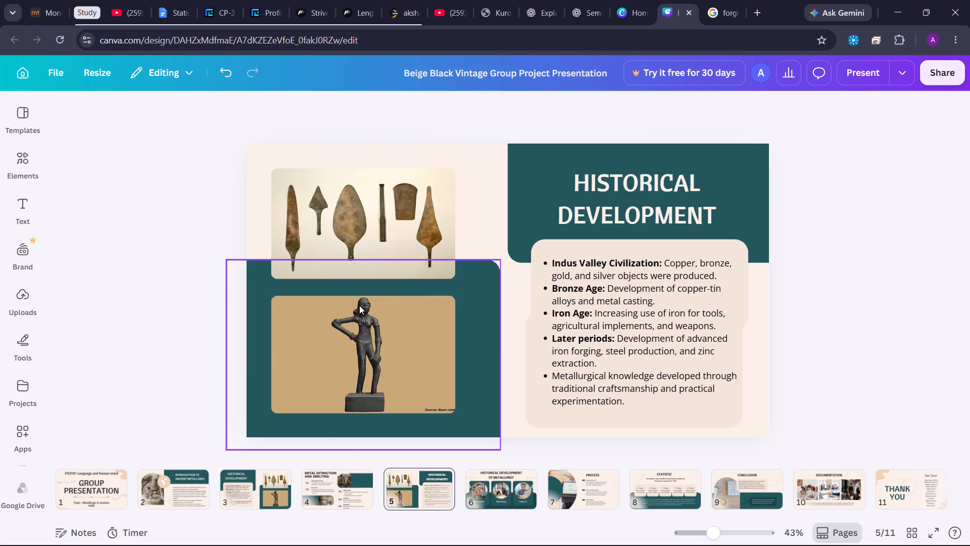
{"action": "scroll", "coordinate": [415, 291], "scroll_direction": "left", "scroll_amount": 1}
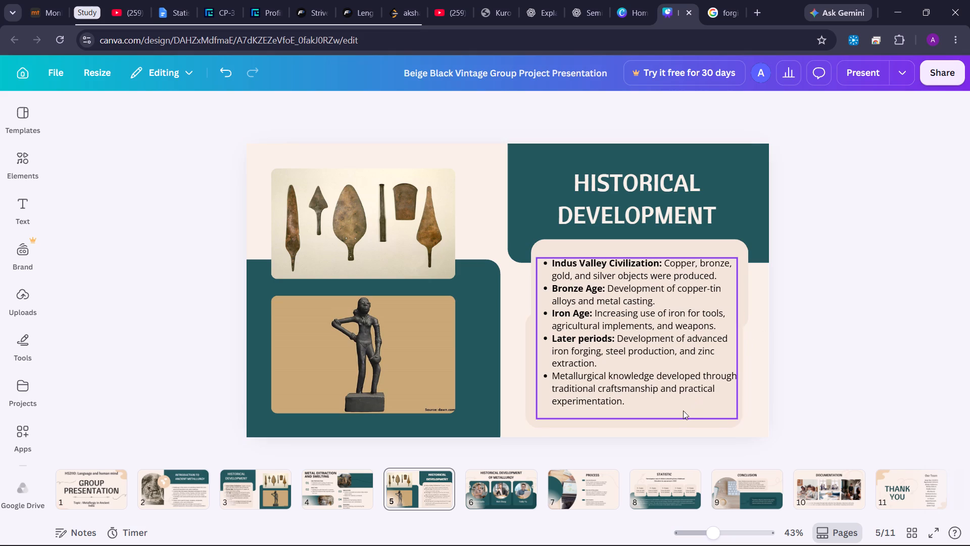
Move the lower beige panel up and right so its sides line up with the upper beige panel.
{"action": "left_click", "coordinate": [665, 424]}
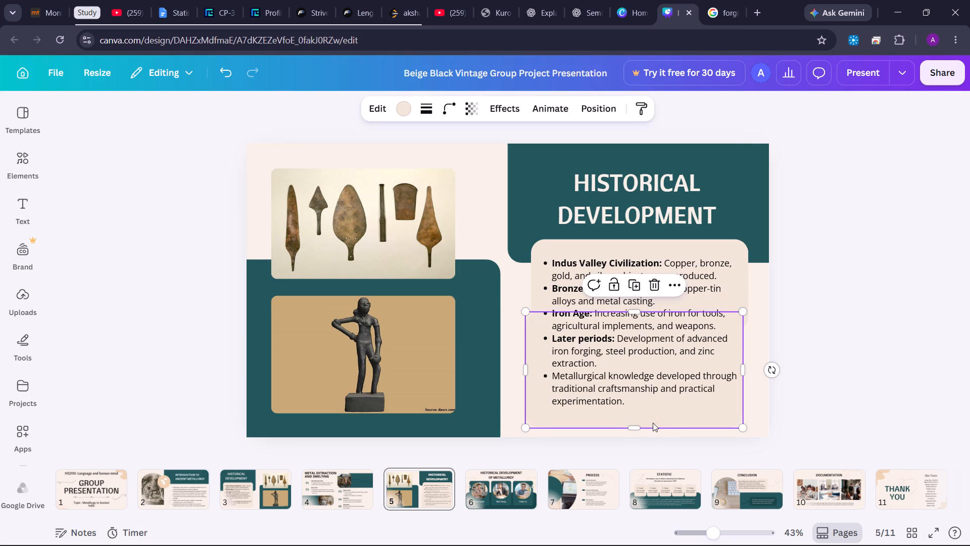
{"action": "left_click_drag", "start_coordinate": [653, 423], "coordinate": [655, 421]}
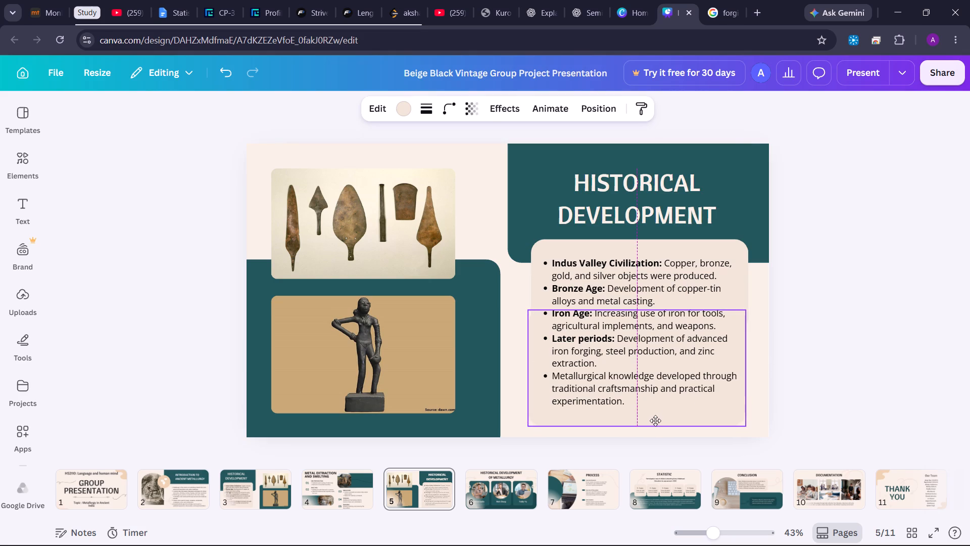
{"action": "left_click_drag", "start_coordinate": [655, 421], "coordinate": [658, 419]}
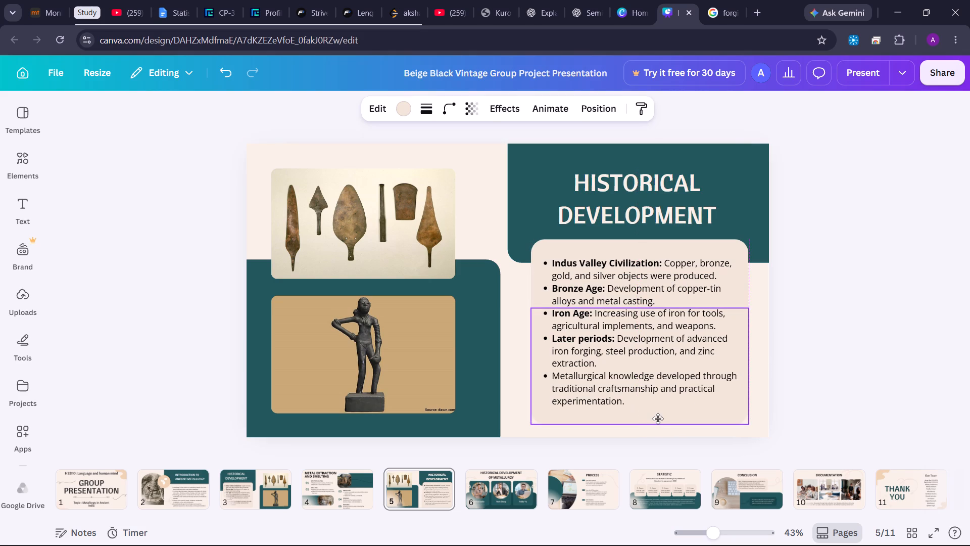
{"action": "left_click_drag", "start_coordinate": [658, 419], "coordinate": [657, 416]}
{"action": "left_click", "coordinate": [876, 365]}
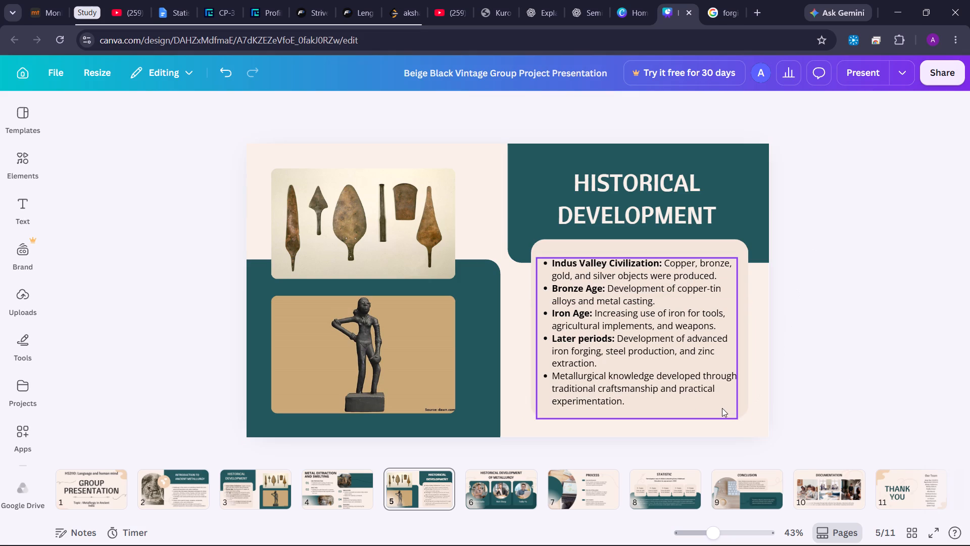
Extend the lower beige panel's bottom edge slightly downward below the bullet text.
{"action": "left_click", "coordinate": [742, 399]}
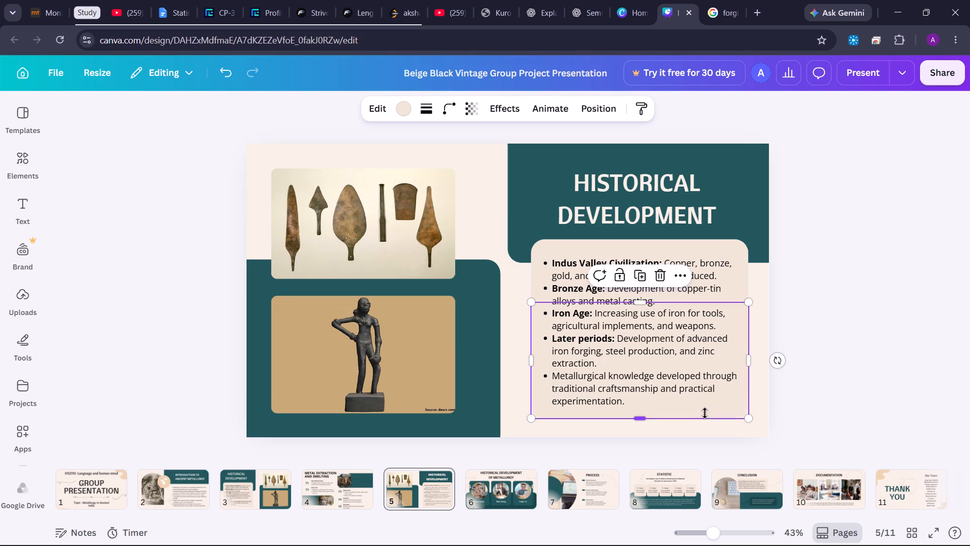
{"action": "left_click_drag", "start_coordinate": [711, 415], "coordinate": [709, 420]}
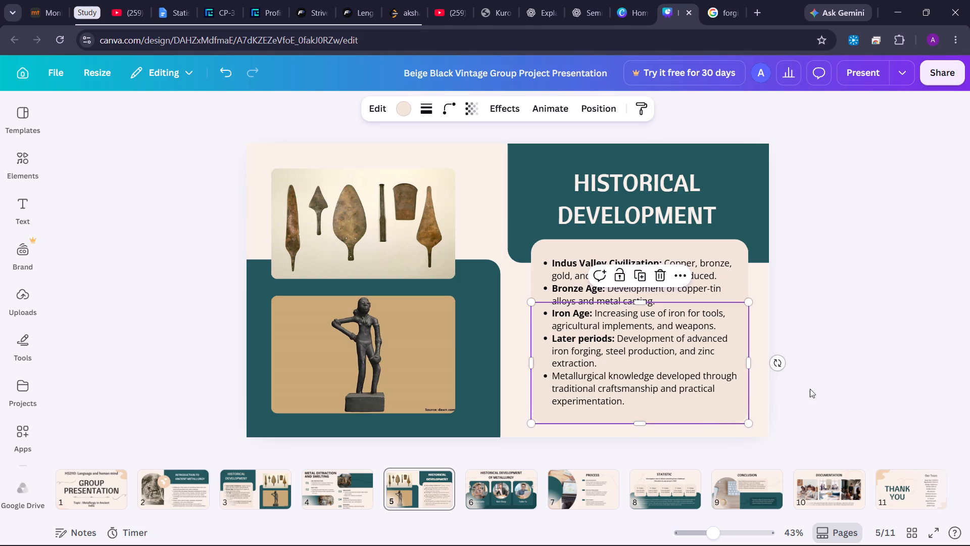
{"action": "left_click", "coordinate": [837, 384]}
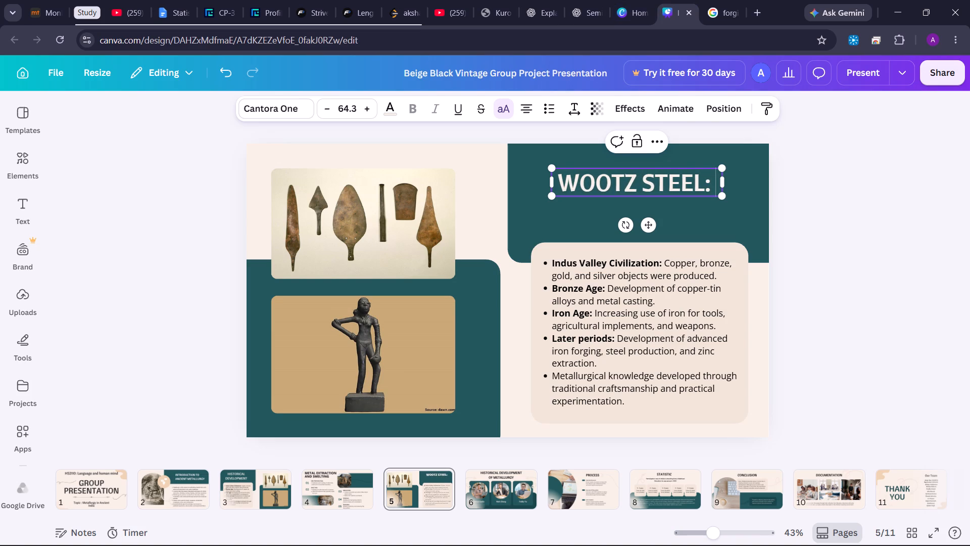
{"action": "type", "text": "An"}
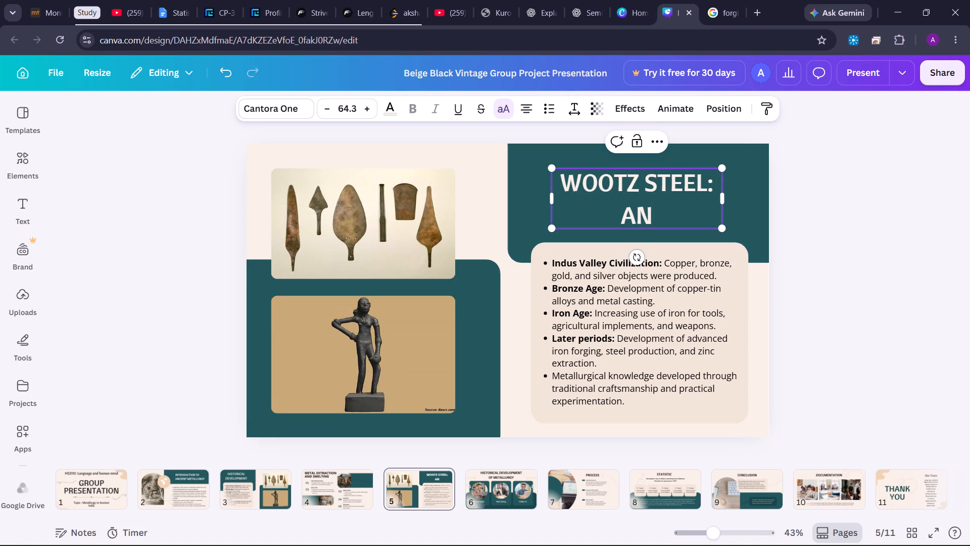
{"action": "key", "text": "space"}
{"action": "key", "text": "BackSpace"}
{"action": "key", "text": "BackSpace"}
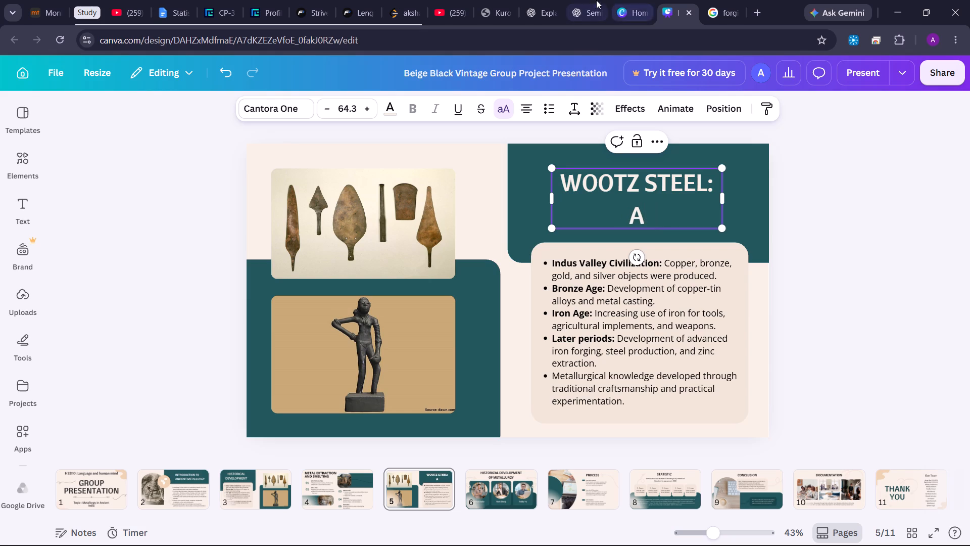
Turn off the all-uppercase formatting on the heading text.
{"action": "left_click", "coordinate": [504, 104]}
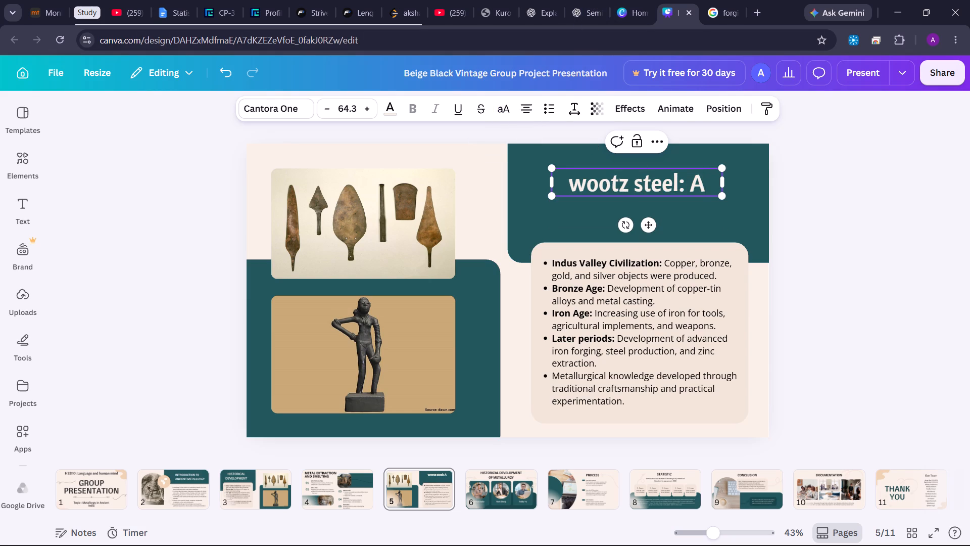
{"action": "left_click", "coordinate": [676, 185]}
{"action": "left_click_drag", "start_coordinate": [569, 183], "coordinate": [681, 181]}
{"action": "left_click", "coordinate": [505, 106]}
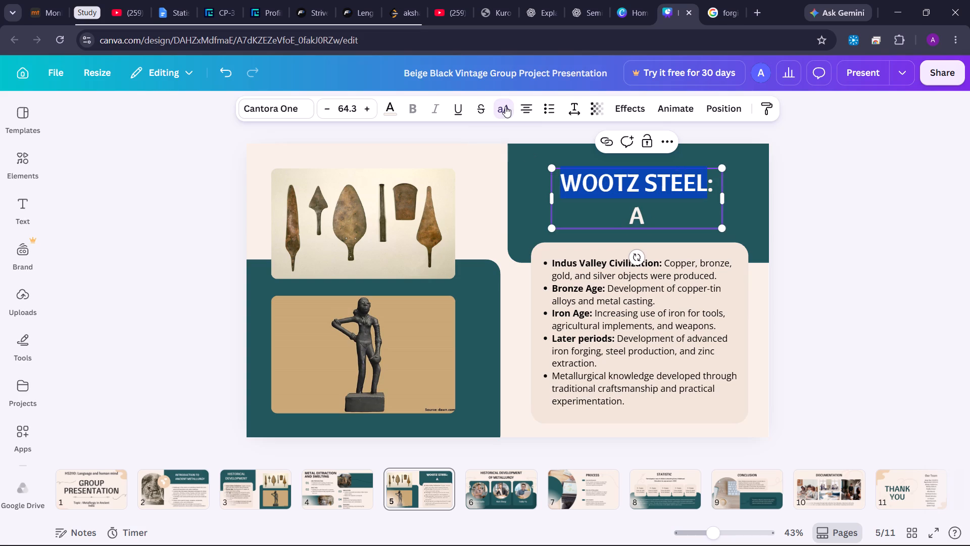
{"action": "left_click", "coordinate": [505, 106]}
{"action": "left_click", "coordinate": [505, 106]}
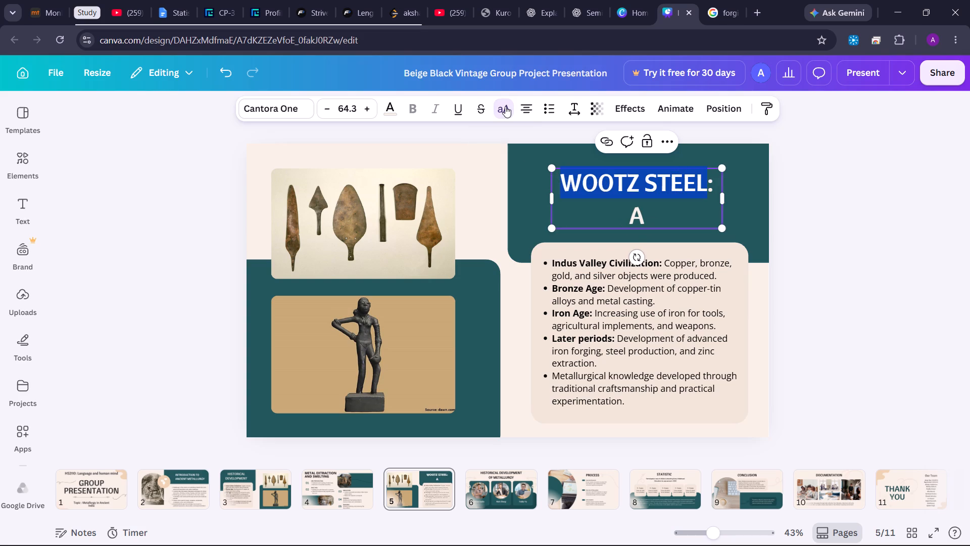
{"action": "left_click", "coordinate": [505, 113]}
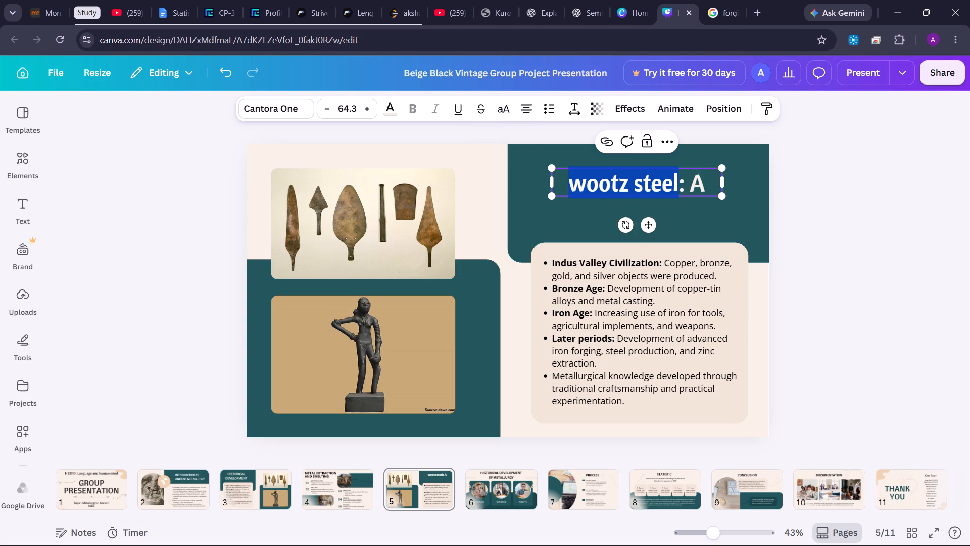
Retype the words before the heading's colon in capitals as "WOOTZ STEEL".
{"action": "left_click", "coordinate": [706, 183]}
{"action": "left_click", "coordinate": [678, 184]}
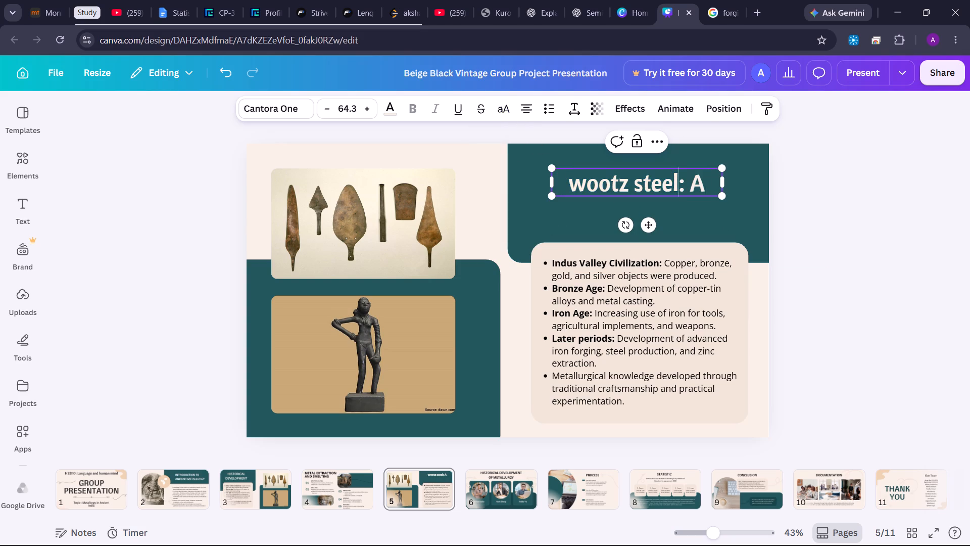
{"action": "key", "text": "BackSpace"}
{"action": "key", "text": "BackSpace"}
{"action": "key", "text": "BackSpace"}
{"action": "key", "text": "BackSpace"}
{"action": "key", "text": "BackSpace"}
{"action": "key", "text": "BackSpace"}
{"action": "key", "text": "BackSpace"}
{"action": "key", "text": "BackSpace"}
{"action": "key", "text": "BackSpace"}
{"action": "key", "text": "BackSpace"}
{"action": "key", "text": "BackSpace"}
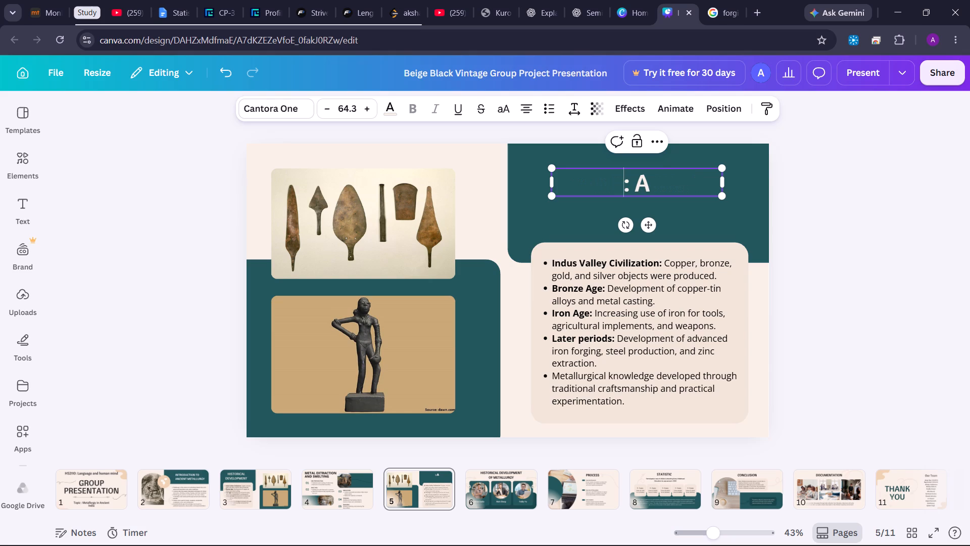
{"action": "key", "text": "shift+w"}
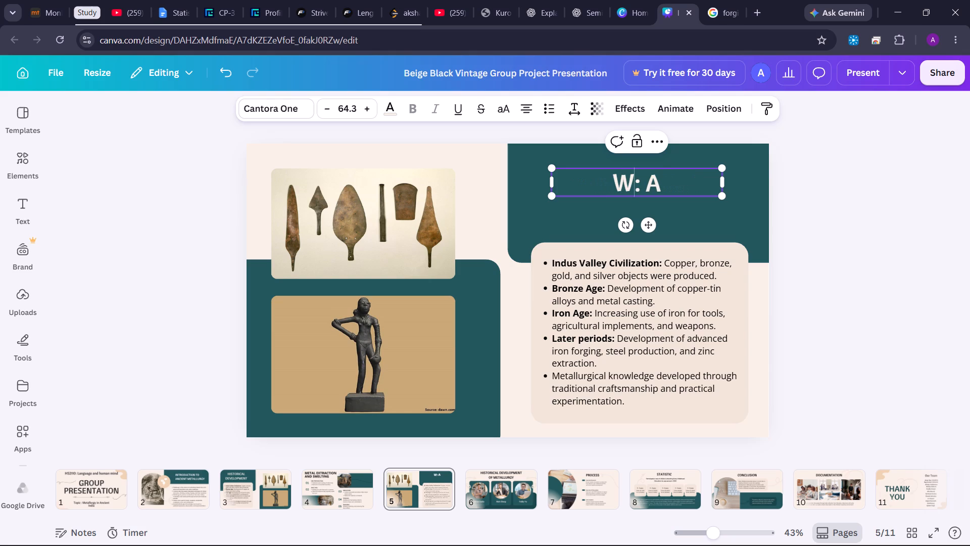
{"action": "type", "text": "OOTX"}
{"action": "key", "text": "BackSpace"}
{"action": "type", "text": "Z STEEL"}
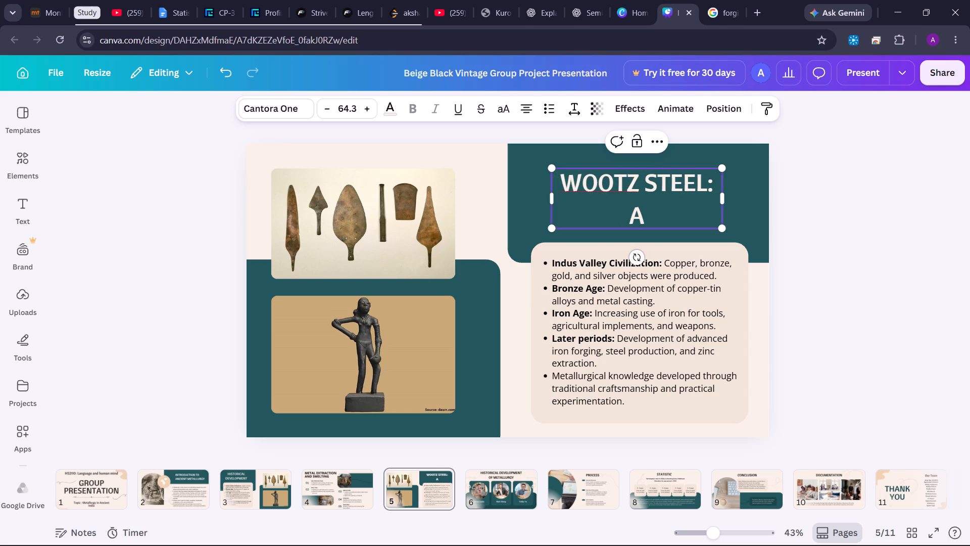
Complete the heading after the colon as "An Important Indian Contribution", following the Page 4 title in the ChatGPT outline.
{"action": "left_click", "coordinate": [681, 209]}
{"action": "type", "text": "n Impost"}
{"action": "key", "text": "BackSpace"}
{"action": "key", "text": "BackSpace"}
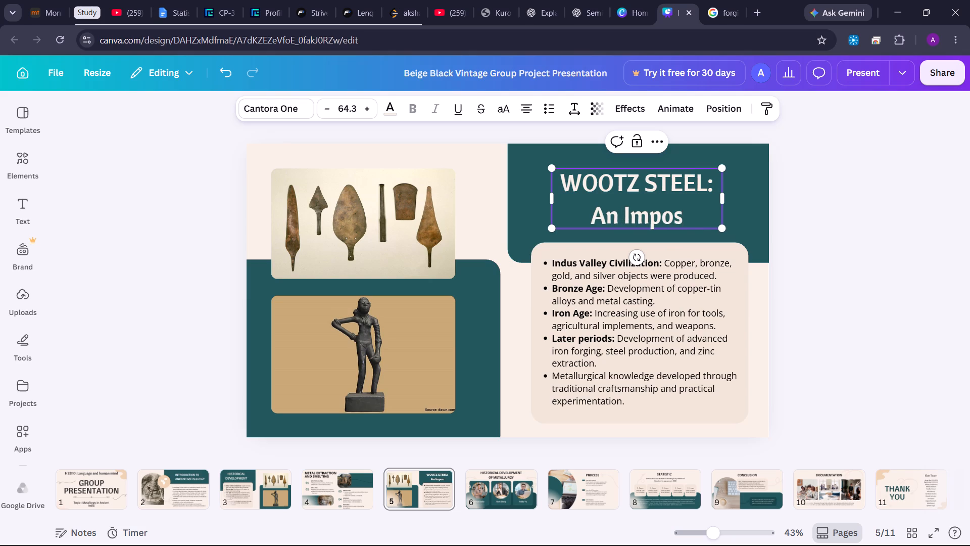
{"action": "type", "text": "rtant"}
{"action": "key", "text": "space"}
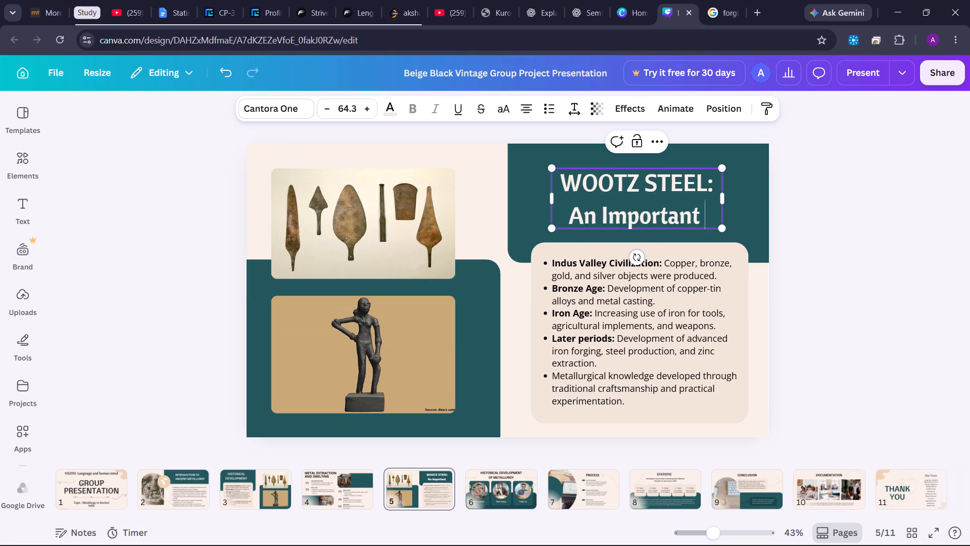
{"action": "left_click", "coordinate": [573, 3]}
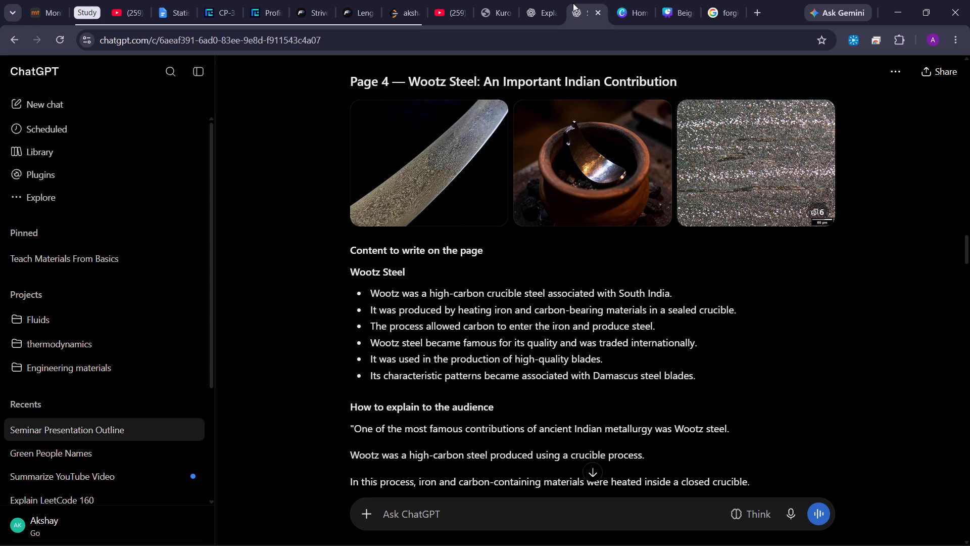
{"action": "left_click", "coordinate": [669, 2]}
{"action": "type", "text": "Indian"}
{"action": "key", "text": "space"}
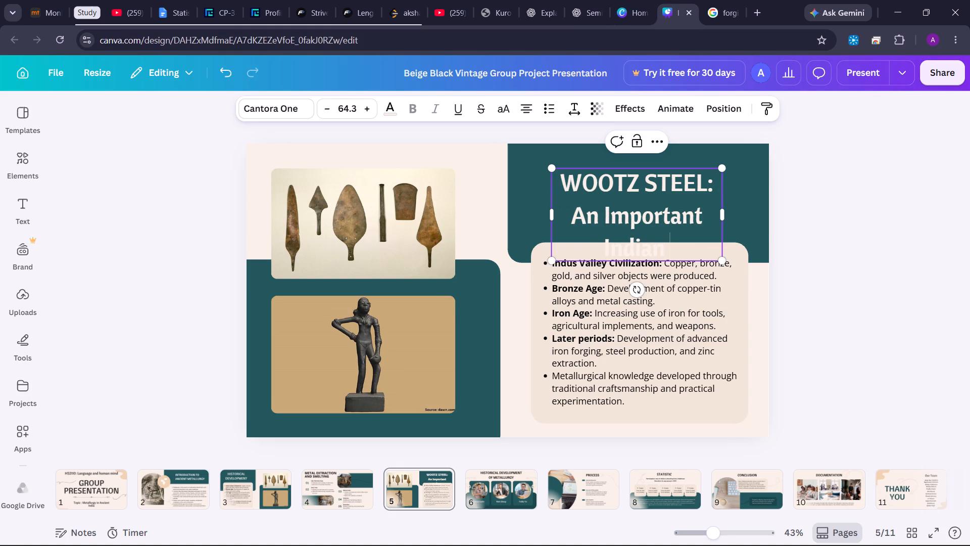
{"action": "type", "text": "Con"}
{"action": "type", "text": "tribution"}
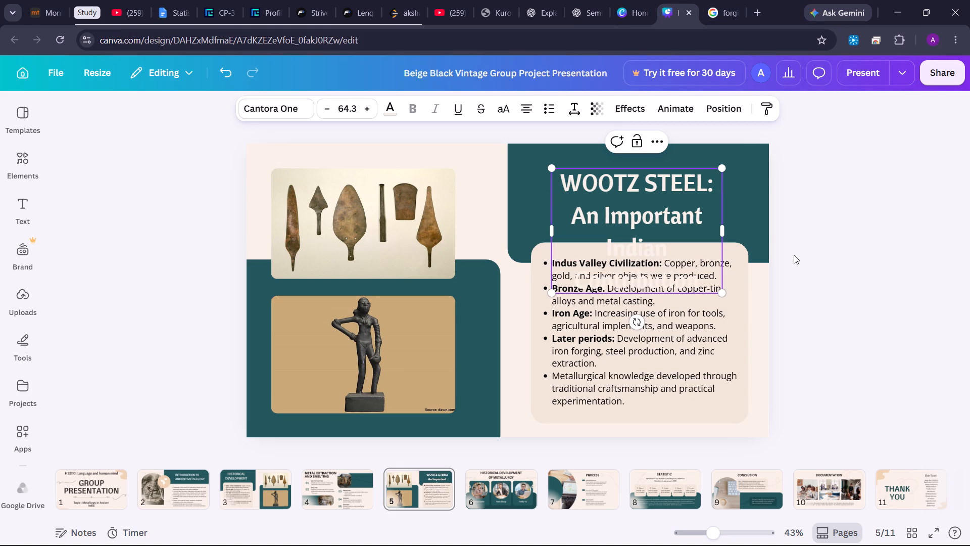
{"action": "left_click", "coordinate": [794, 255]}
Widen the heading's text box to span the teal block and move it up so its three lines sit above the bullet text.
{"action": "left_click", "coordinate": [663, 221]}
{"action": "left_click_drag", "start_coordinate": [721, 229], "coordinate": [726, 229]}
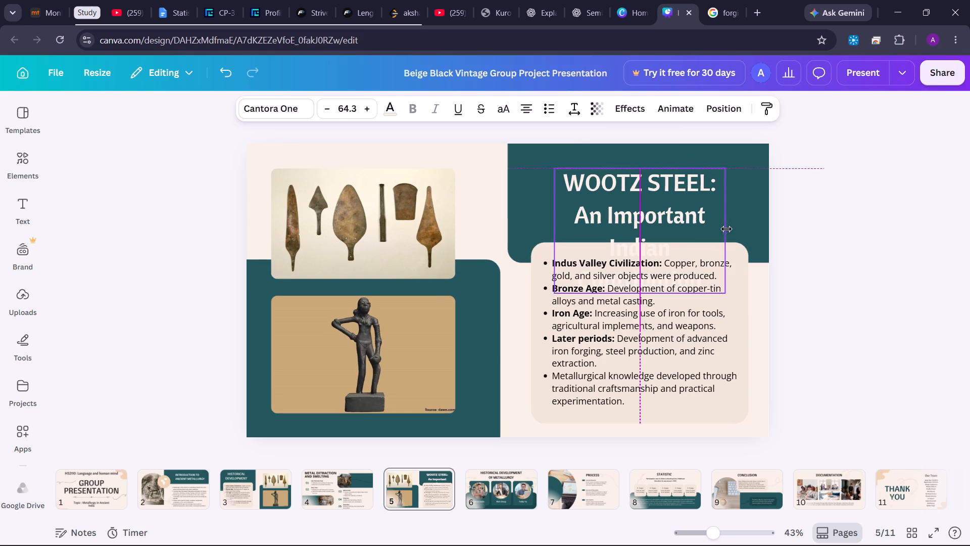
{"action": "left_click_drag", "start_coordinate": [726, 229], "coordinate": [863, 209]}
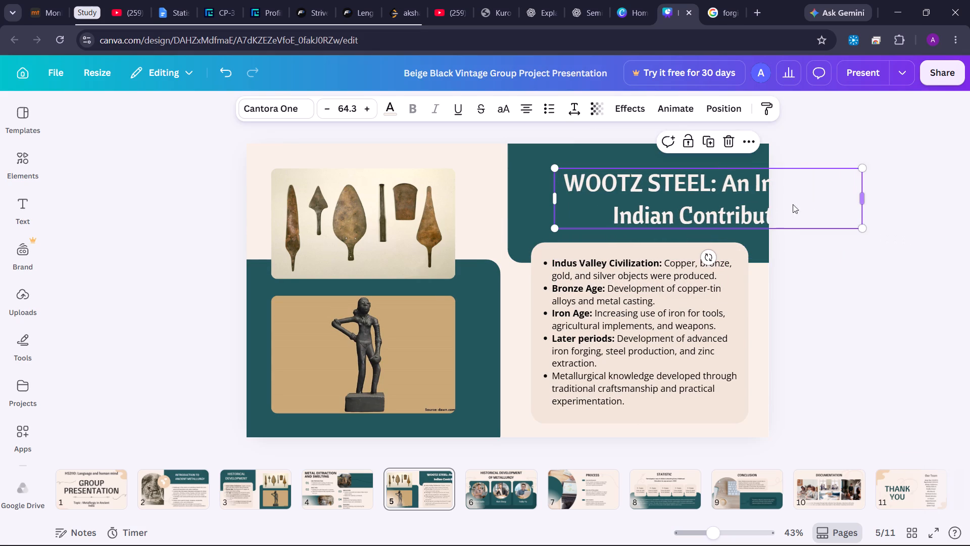
{"action": "left_click_drag", "start_coordinate": [746, 204], "coordinate": [695, 204]}
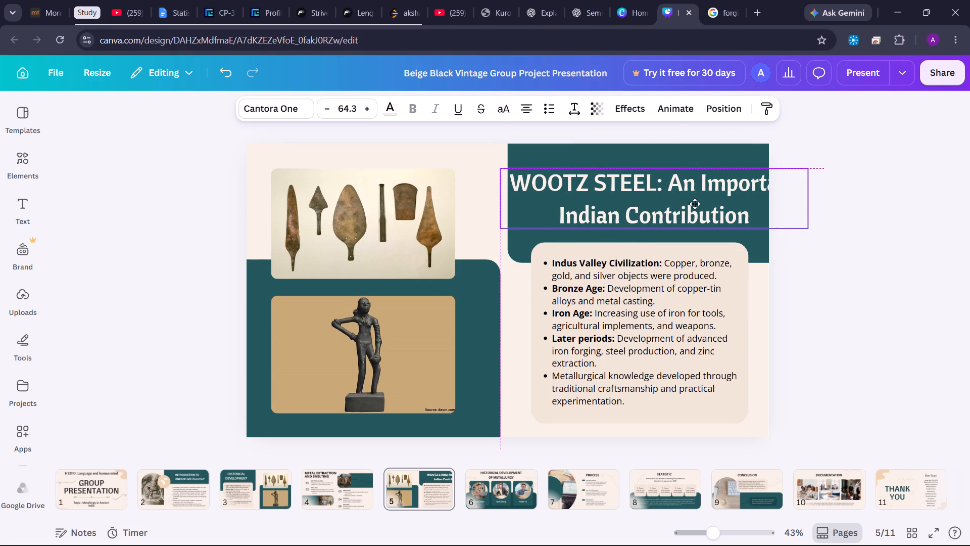
{"action": "left_click_drag", "start_coordinate": [695, 204], "coordinate": [694, 201]}
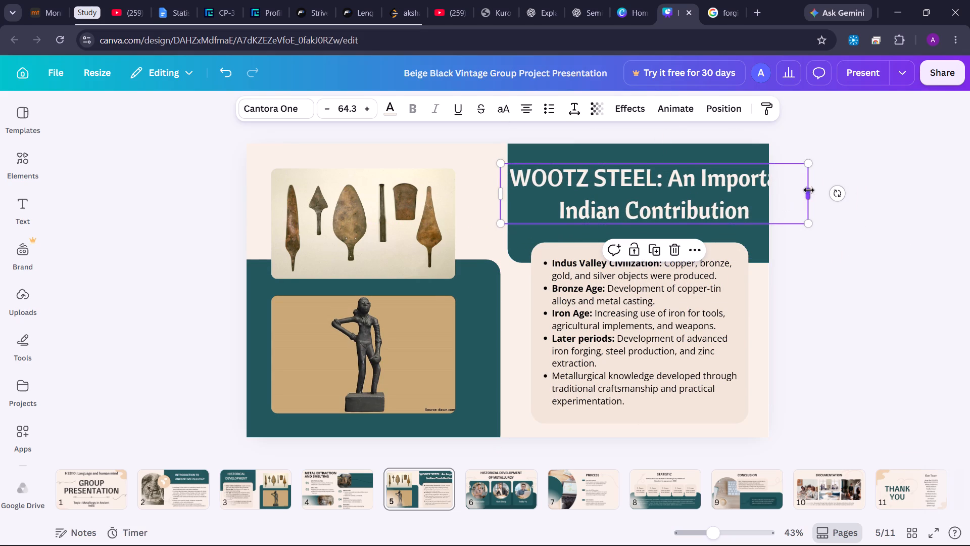
{"action": "left_click_drag", "start_coordinate": [808, 190], "coordinate": [772, 194]}
{"action": "left_click_drag", "start_coordinate": [724, 201], "coordinate": [723, 190]}
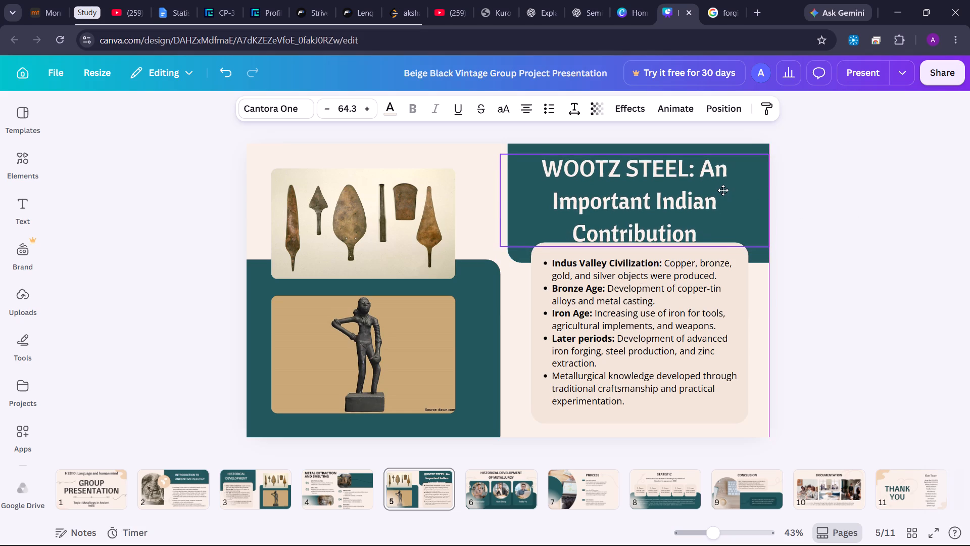
{"action": "left_click_drag", "start_coordinate": [723, 190], "coordinate": [723, 189]}
{"action": "left_click", "coordinate": [816, 290]}
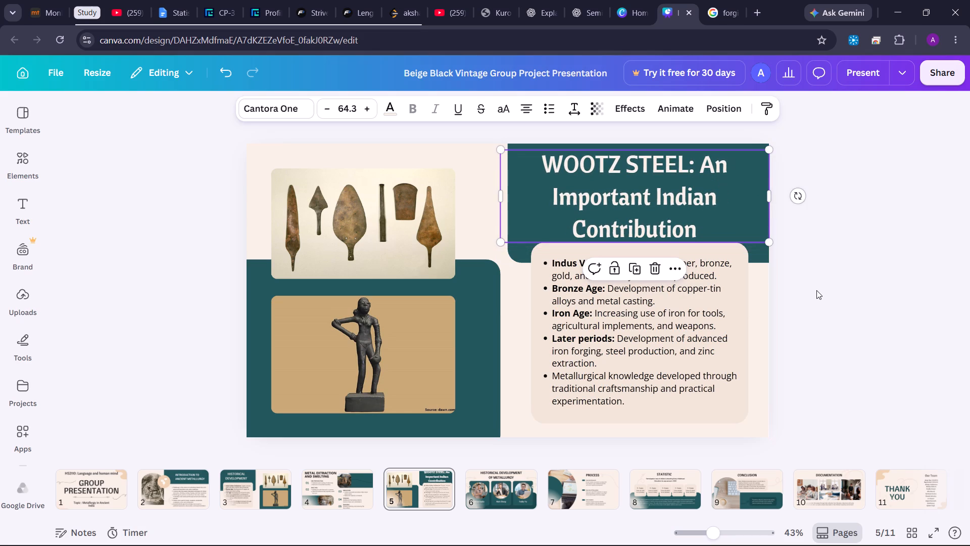
Reduce the heading's line spacing so its three lines fit within the teal block above the beige panel.
{"action": "left_click", "coordinate": [677, 181]}
{"action": "left_click", "coordinate": [576, 107]}
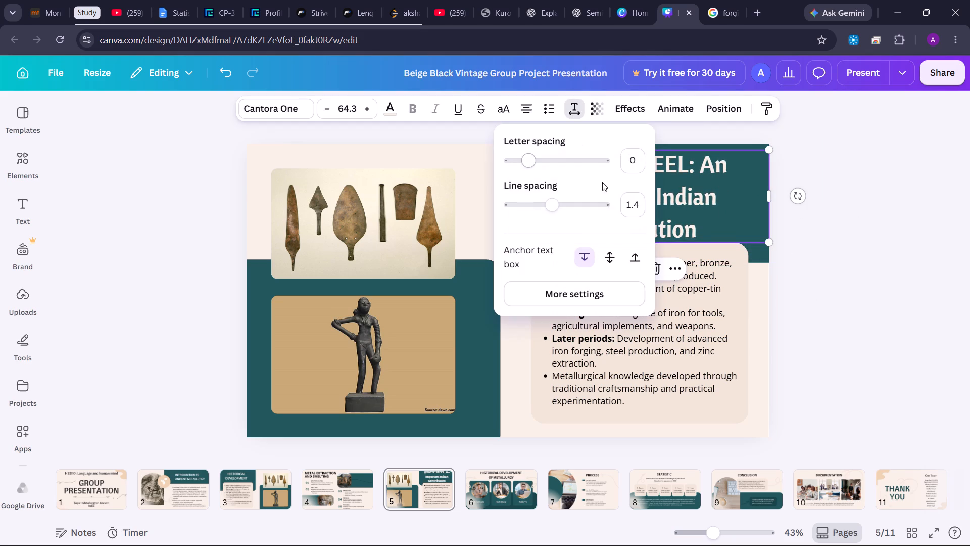
{"action": "left_click_drag", "start_coordinate": [557, 204], "coordinate": [540, 202]}
{"action": "left_click", "coordinate": [809, 261]}
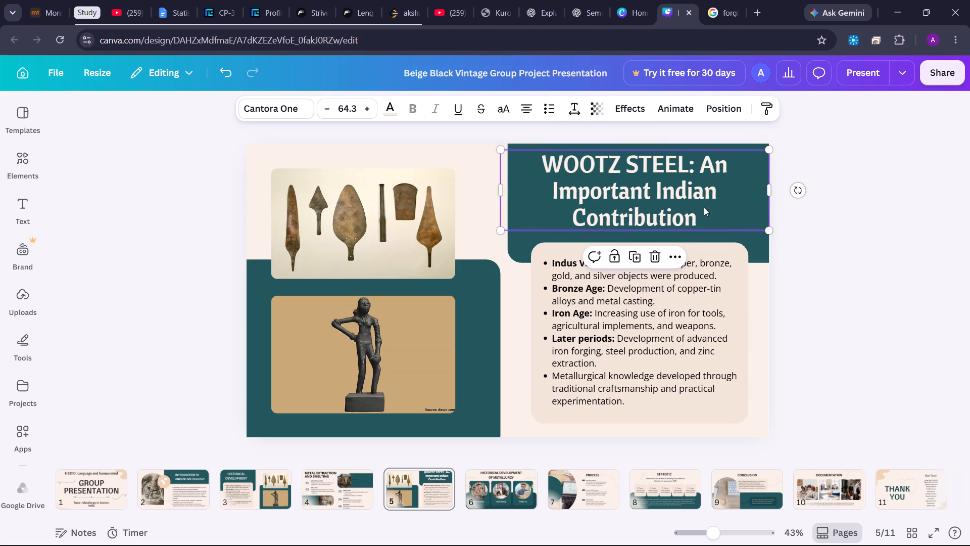
{"action": "left_click", "coordinate": [527, 108]}
{"action": "left_click_drag", "start_coordinate": [624, 197], "coordinate": [627, 197]}
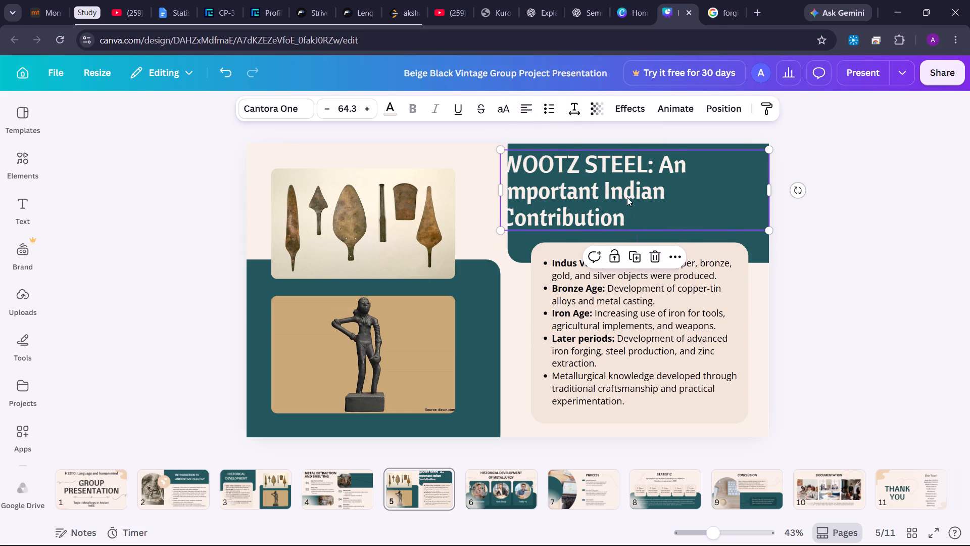
{"action": "left_click_drag", "start_coordinate": [627, 197], "coordinate": [659, 199]}
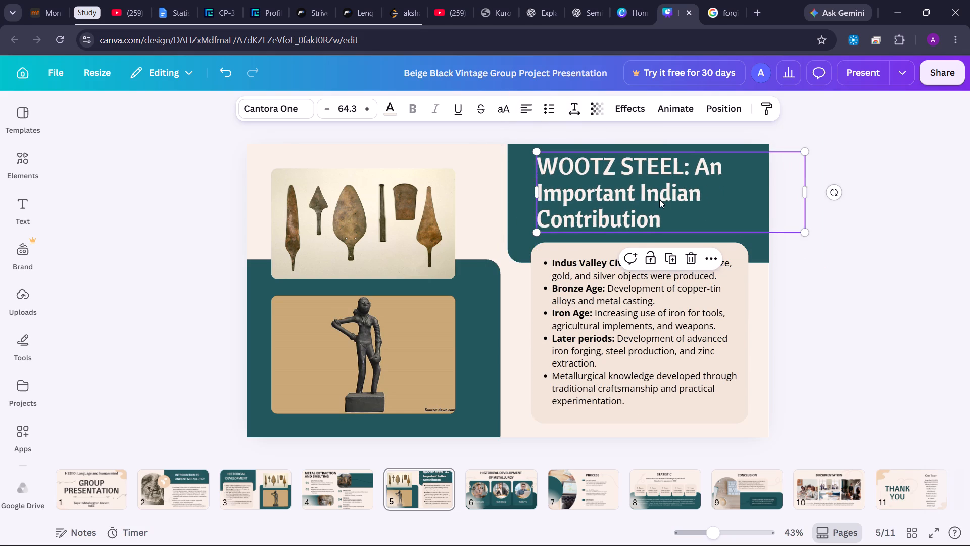
{"action": "left_click_drag", "start_coordinate": [659, 199], "coordinate": [675, 199]}
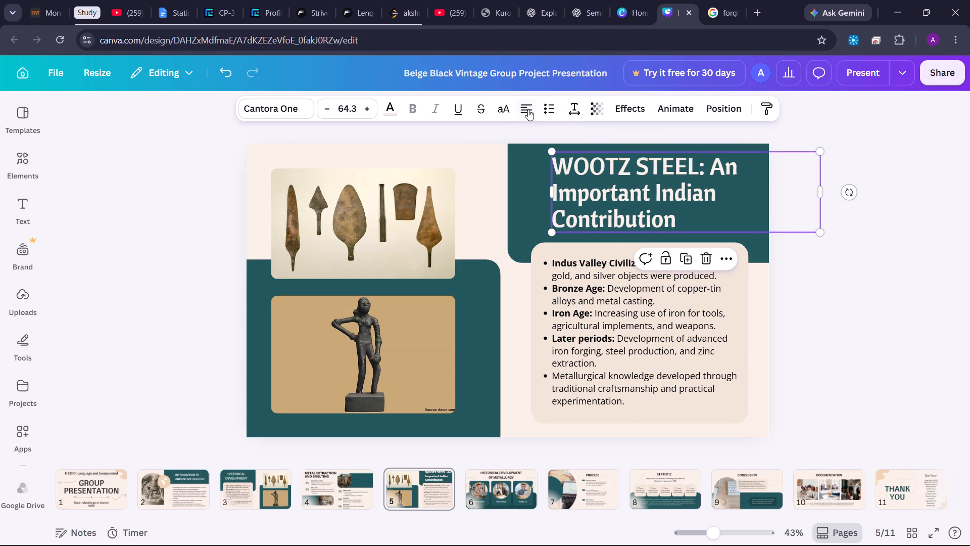
{"action": "left_click", "coordinate": [523, 107]}
{"action": "left_click", "coordinate": [521, 105]}
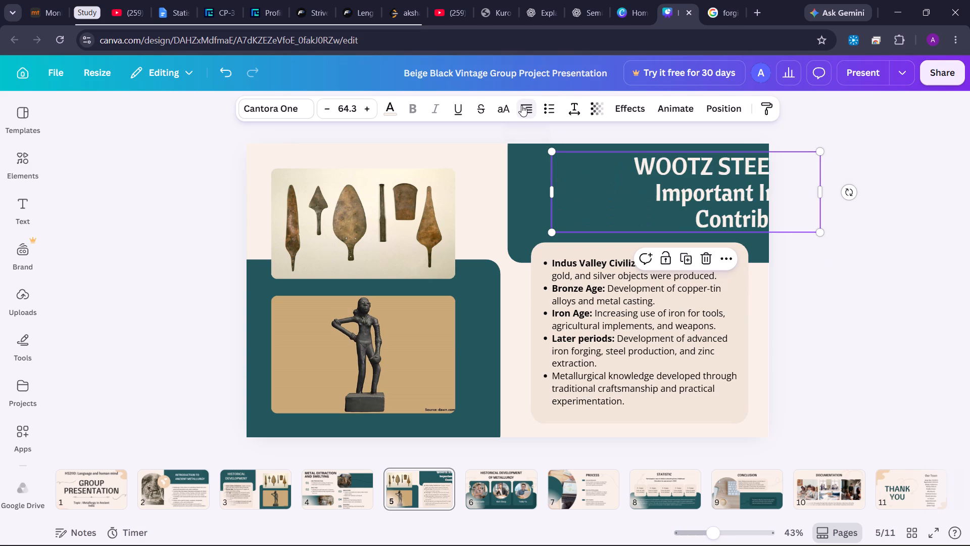
{"action": "left_click", "coordinate": [521, 105]}
{"action": "left_click", "coordinate": [521, 105]}
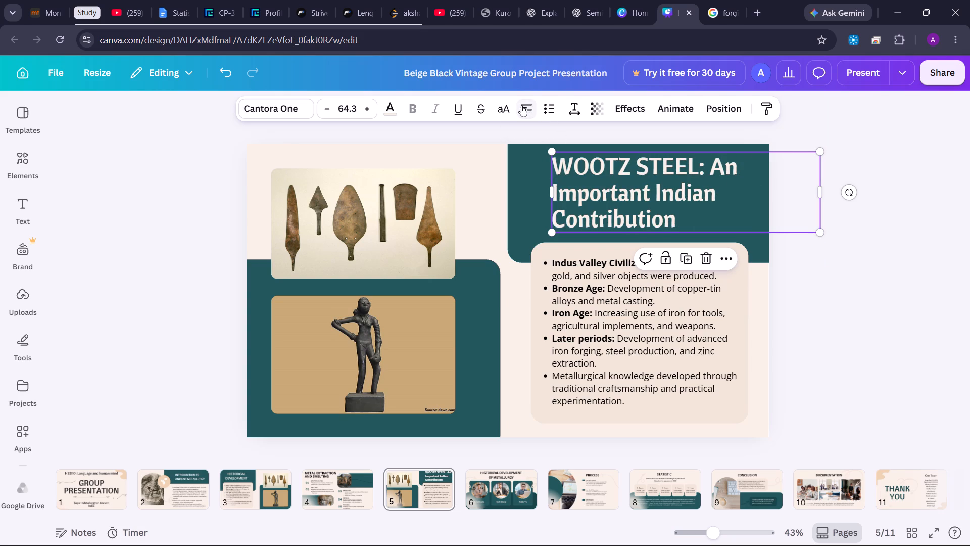
{"action": "left_click", "coordinate": [828, 285]}
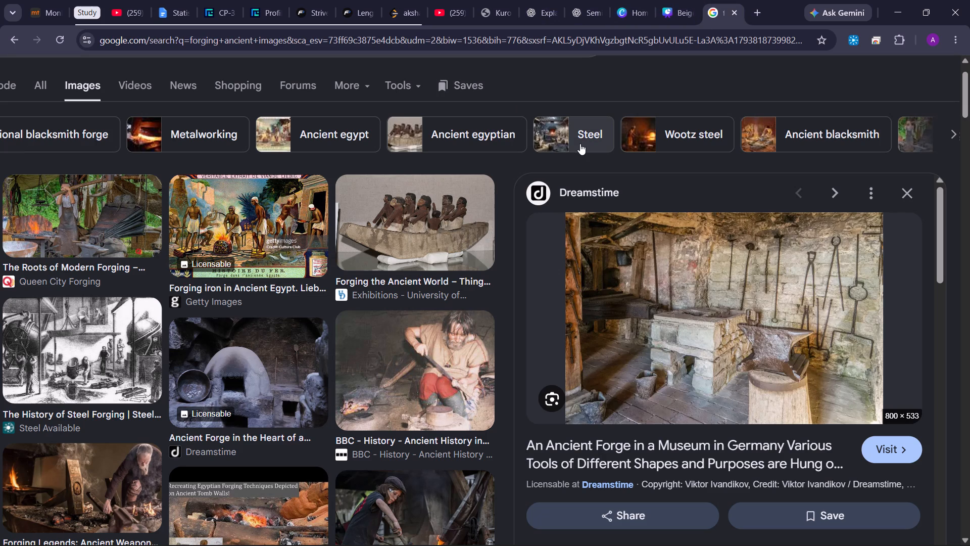
{"action": "scroll", "coordinate": [580, 144], "scroll_direction": "up", "scroll_amount": 4}
{"action": "left_click", "coordinate": [563, 99]}
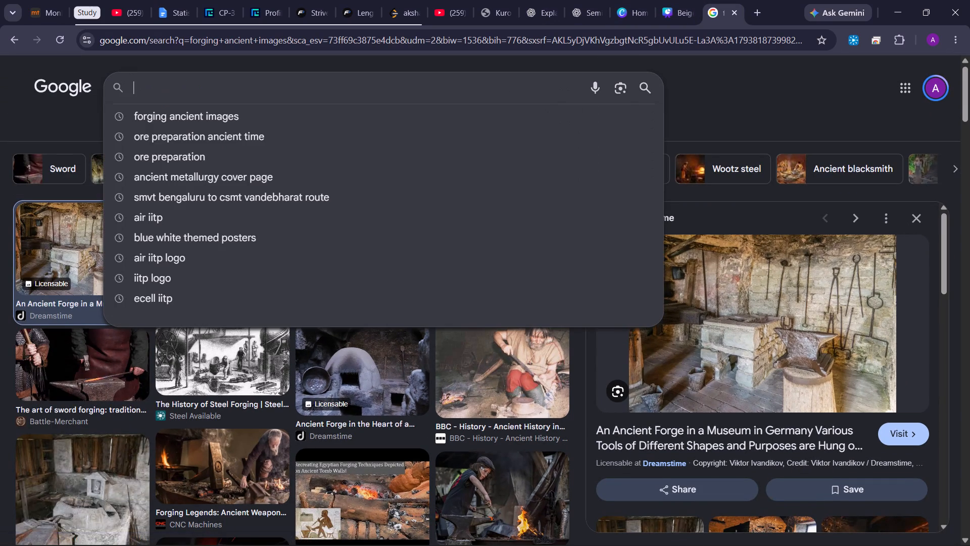
{"action": "type", "text": "woodz t"}
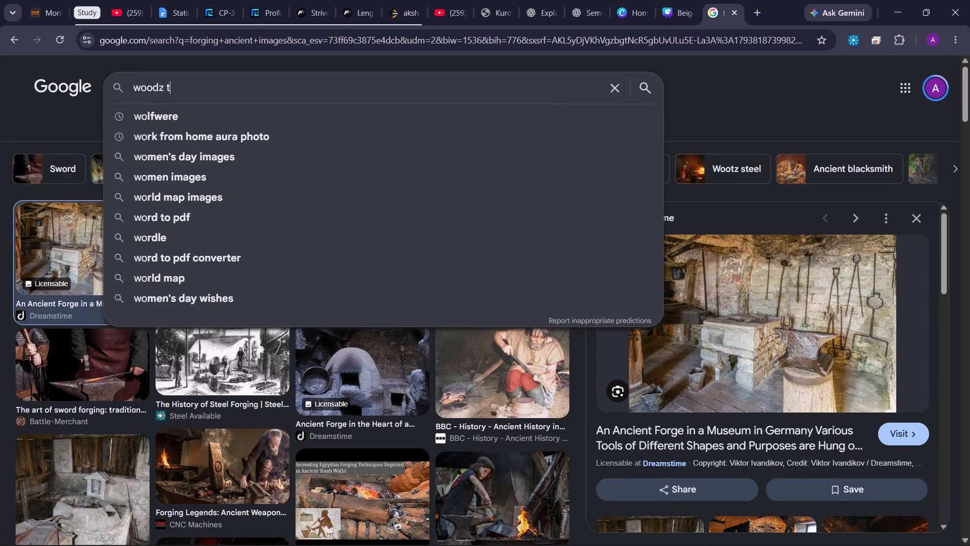
{"action": "key", "text": "BackSpace"}
{"action": "type", "text": "stell"}
{"action": "key", "text": "BackSpace"}
{"action": "key", "text": "BackSpace"}
{"action": "type", "text": "el images"}
{"action": "key", "text": "Return"}
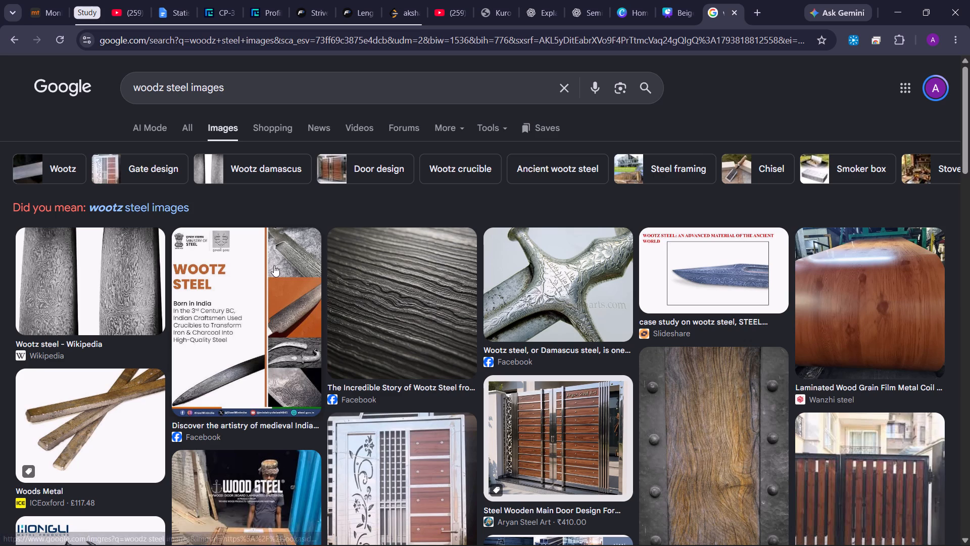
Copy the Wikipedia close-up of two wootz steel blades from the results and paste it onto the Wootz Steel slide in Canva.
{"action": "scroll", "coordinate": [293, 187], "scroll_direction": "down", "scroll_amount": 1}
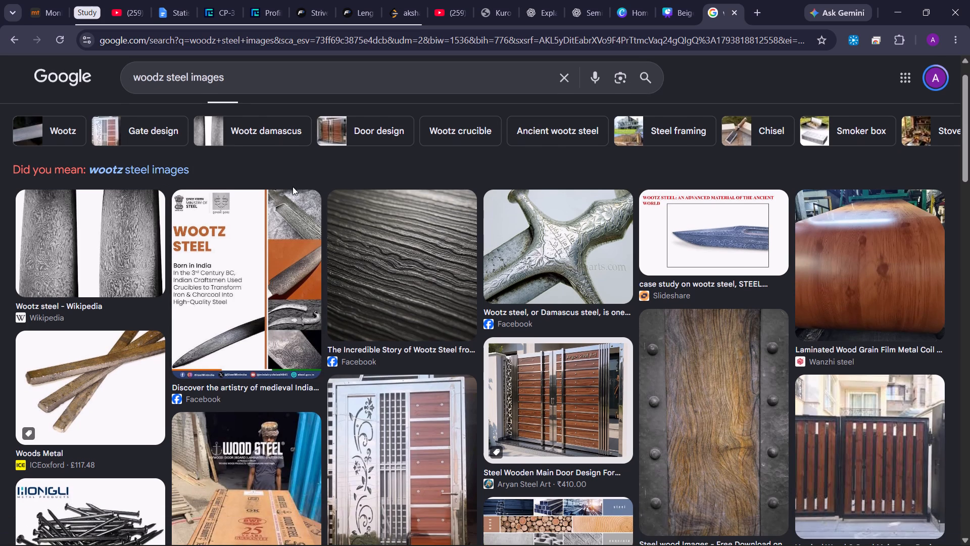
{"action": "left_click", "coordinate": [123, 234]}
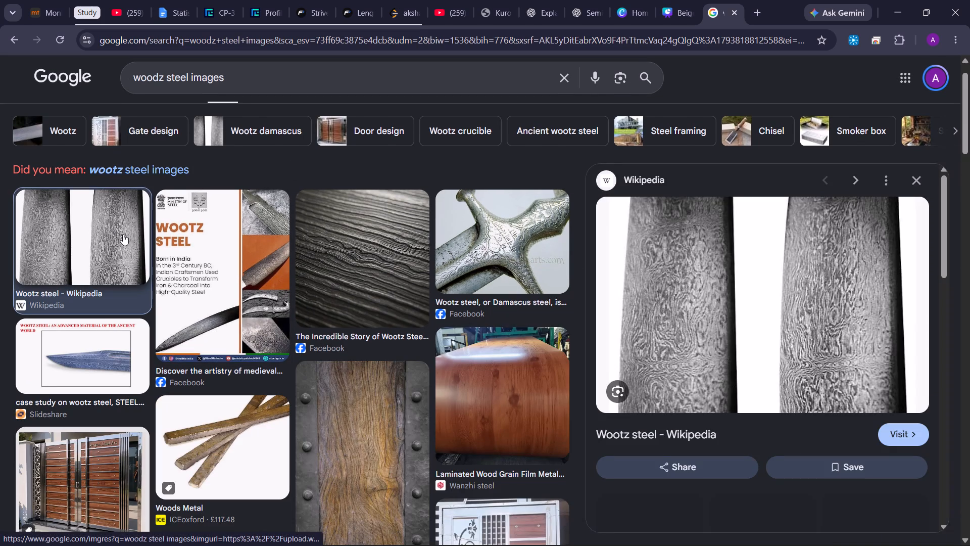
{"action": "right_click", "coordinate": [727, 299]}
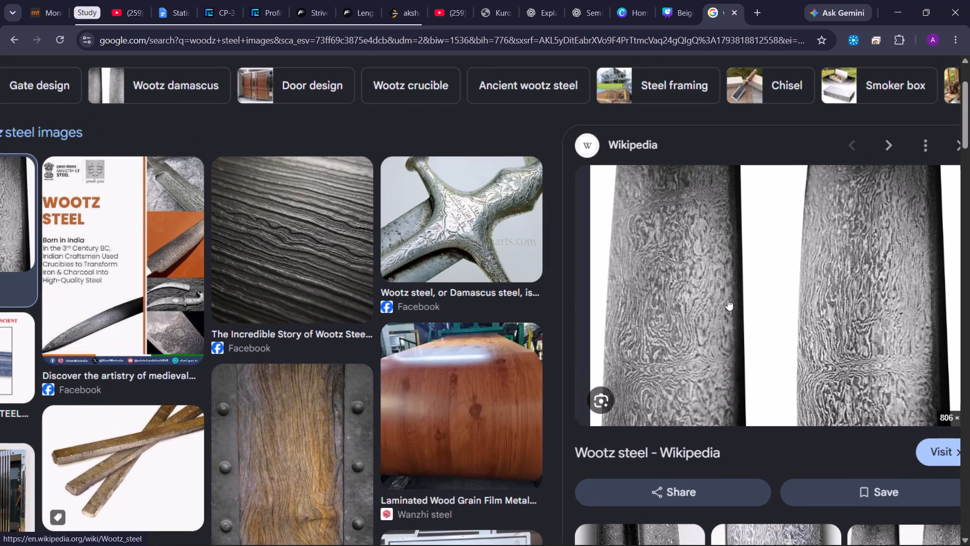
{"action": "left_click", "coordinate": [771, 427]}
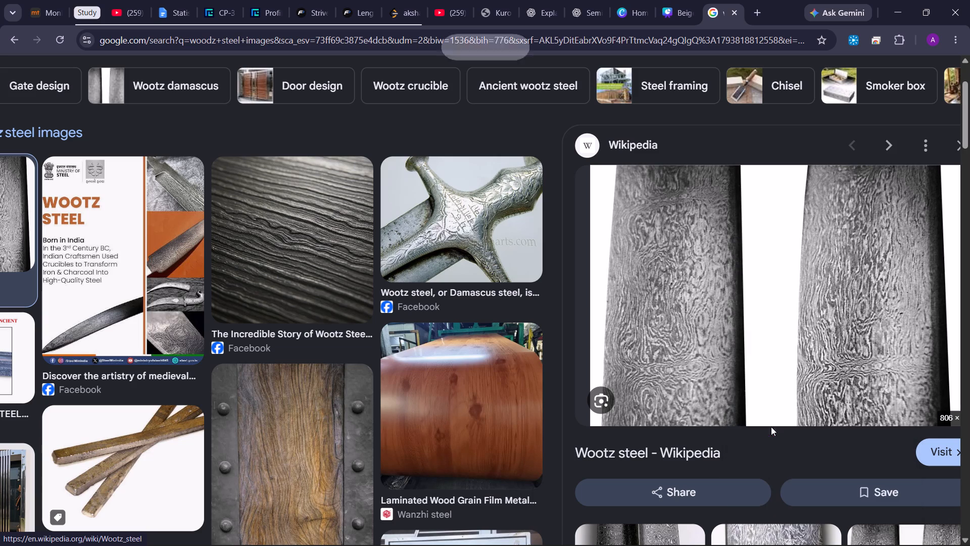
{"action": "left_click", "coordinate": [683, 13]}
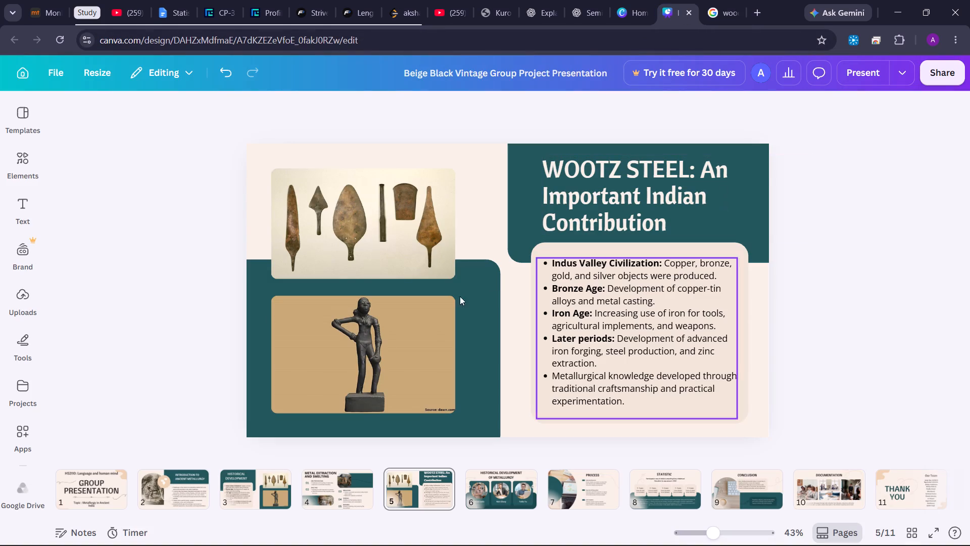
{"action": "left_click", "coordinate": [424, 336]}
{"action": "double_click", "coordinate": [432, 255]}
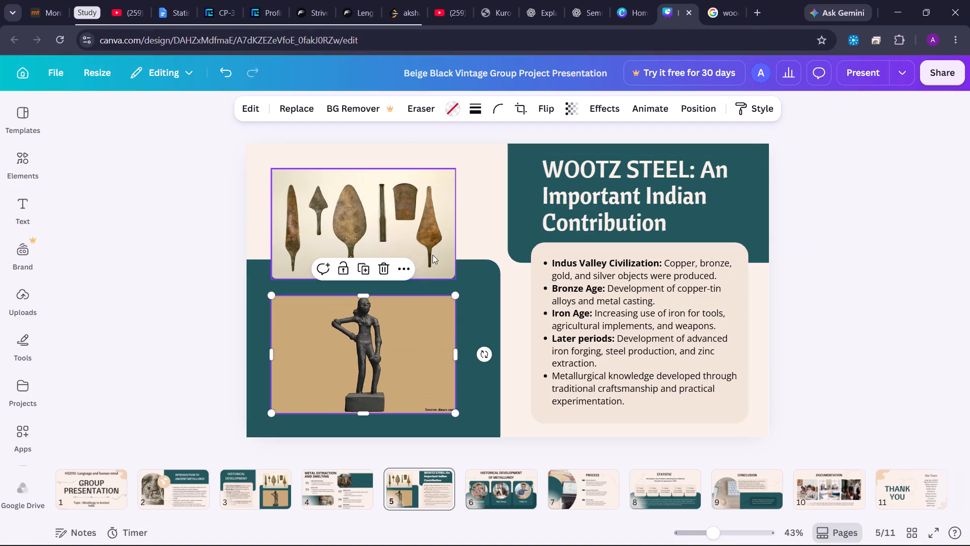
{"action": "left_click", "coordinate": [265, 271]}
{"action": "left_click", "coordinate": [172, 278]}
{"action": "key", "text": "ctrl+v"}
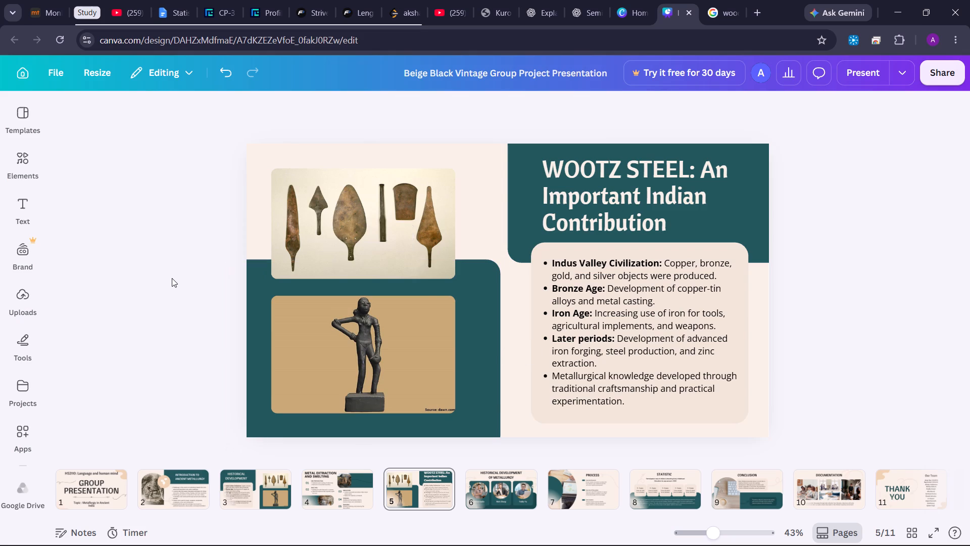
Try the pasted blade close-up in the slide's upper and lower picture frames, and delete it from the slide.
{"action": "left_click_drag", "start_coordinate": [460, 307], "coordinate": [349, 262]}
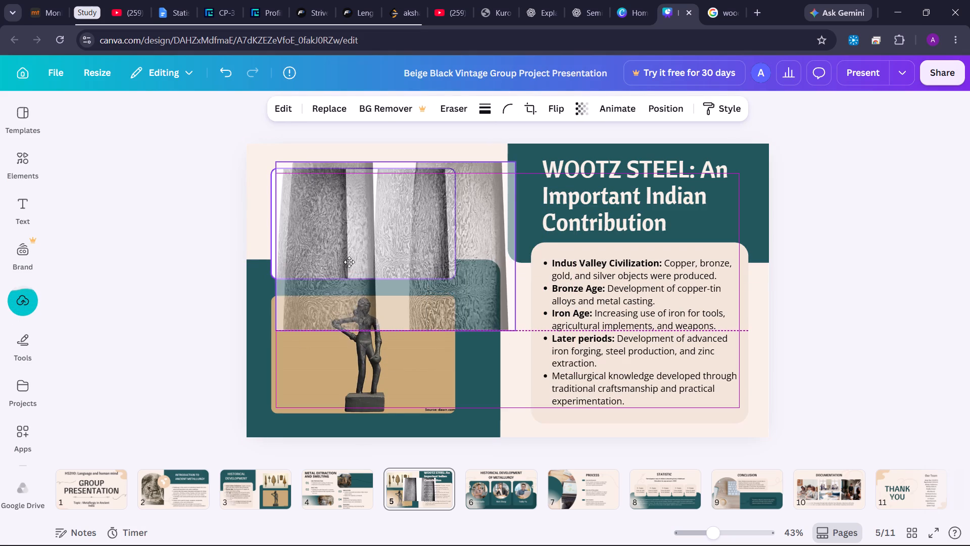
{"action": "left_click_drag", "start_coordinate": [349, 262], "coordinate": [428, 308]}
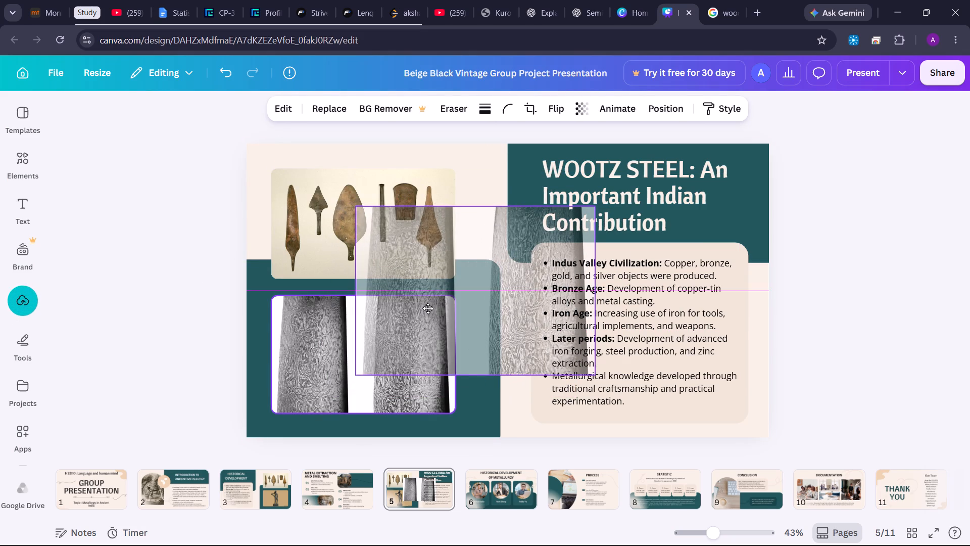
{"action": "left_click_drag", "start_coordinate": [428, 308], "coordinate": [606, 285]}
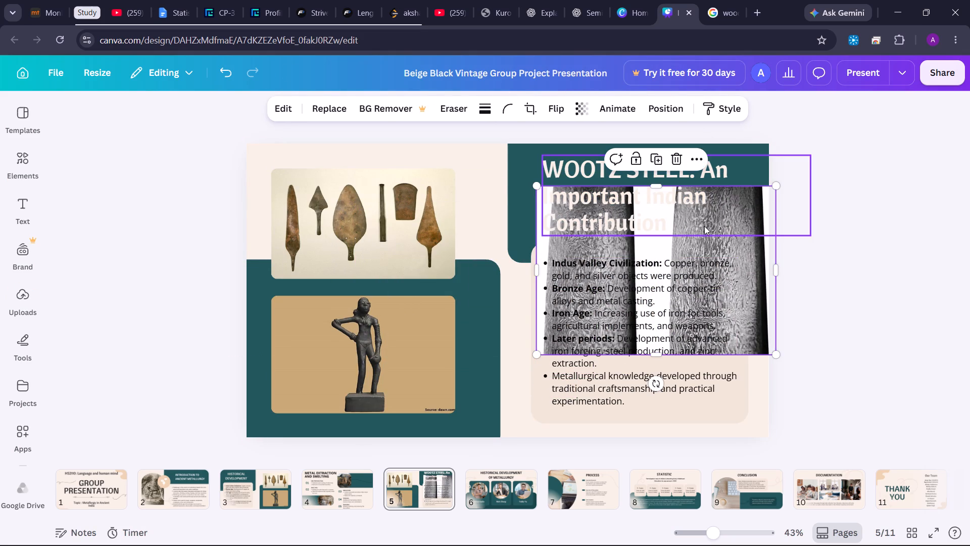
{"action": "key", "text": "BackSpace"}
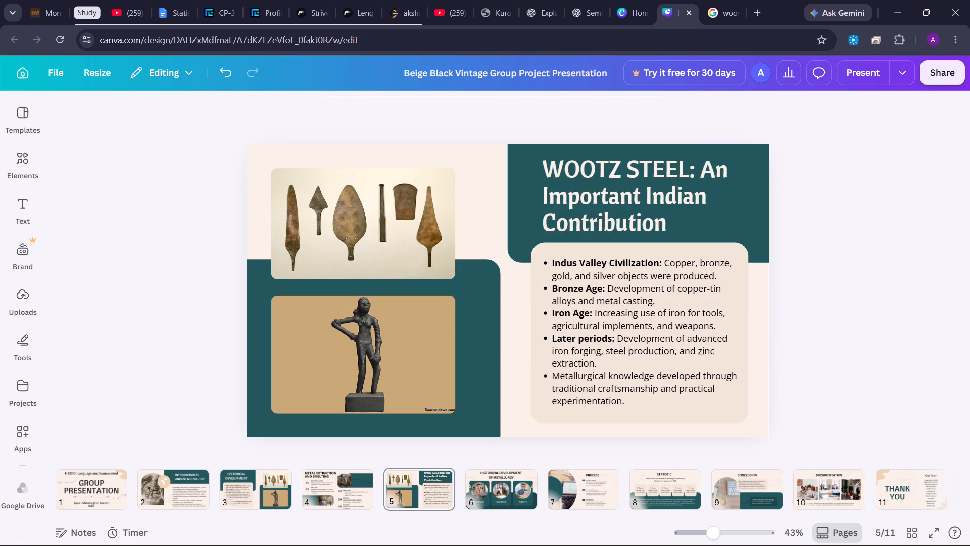
Return to Google Images and extend the search to "woodz steel images anicent".
{"action": "left_click", "coordinate": [720, 15]}
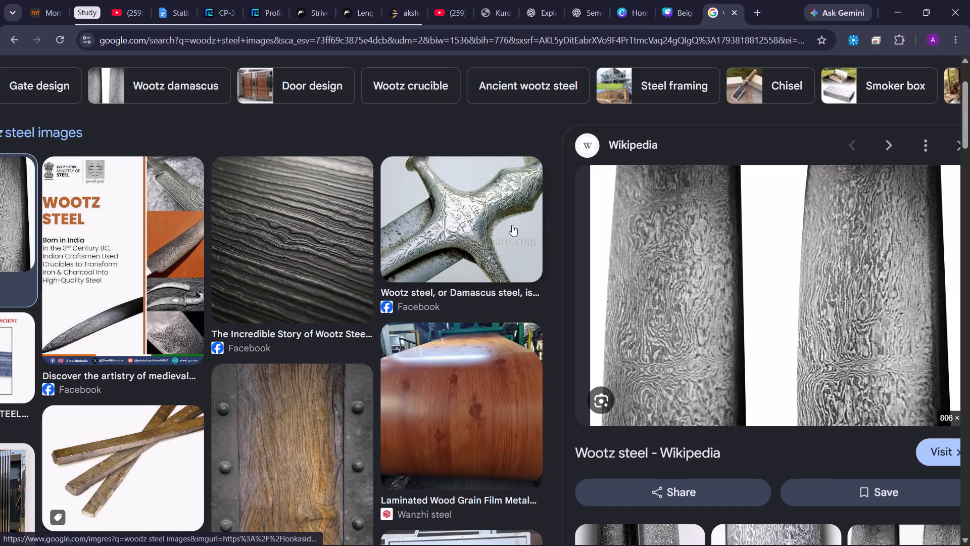
{"action": "scroll", "coordinate": [512, 225], "scroll_direction": "down", "scroll_amount": 7}
{"action": "left_click", "coordinate": [481, 85]}
{"action": "key", "text": "space"}
{"action": "type", "text": "anicent"}
{"action": "key", "text": "Return"}
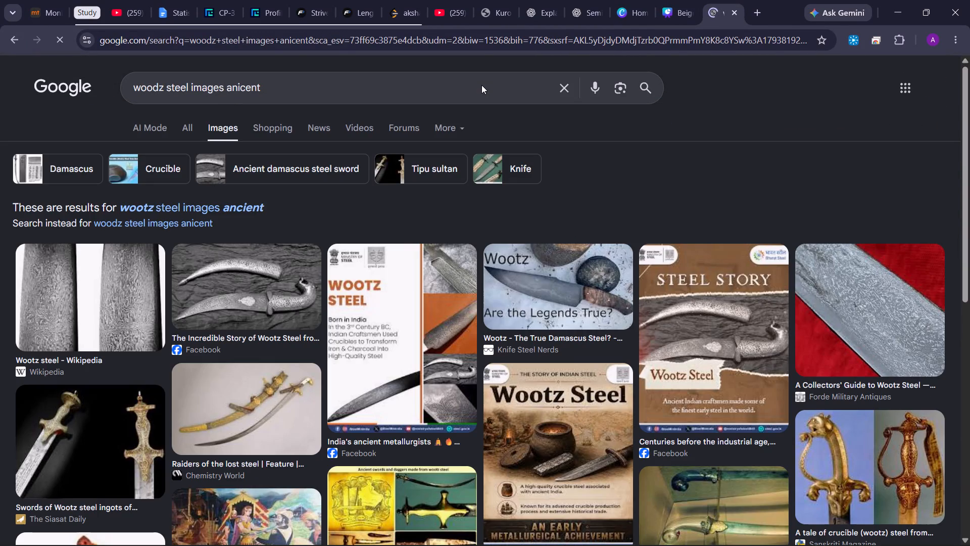
Replace the slide's upper picture of spearheads with the curved dagger and scabbard image copied from the Facebook wootz steel result.
{"action": "left_click", "coordinate": [272, 280]}
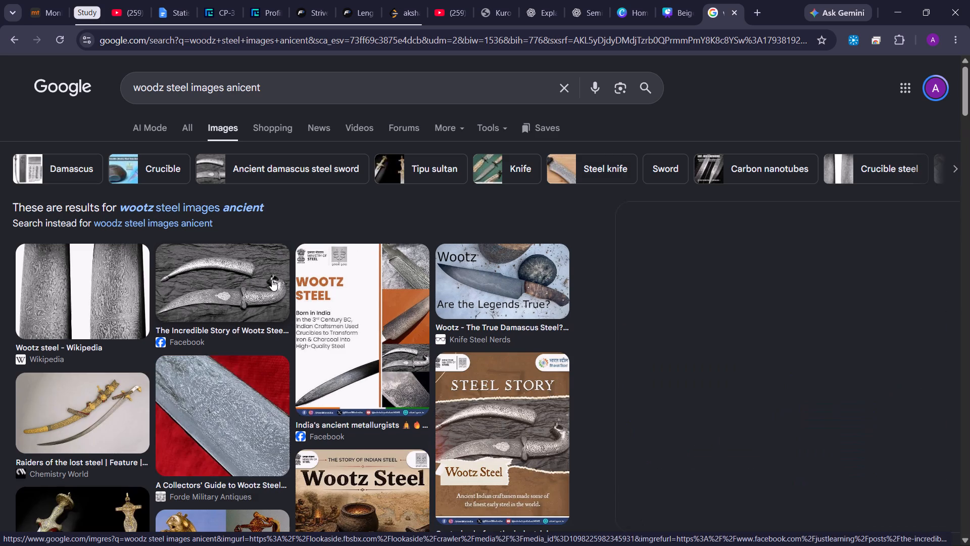
{"action": "right_click", "coordinate": [756, 375]}
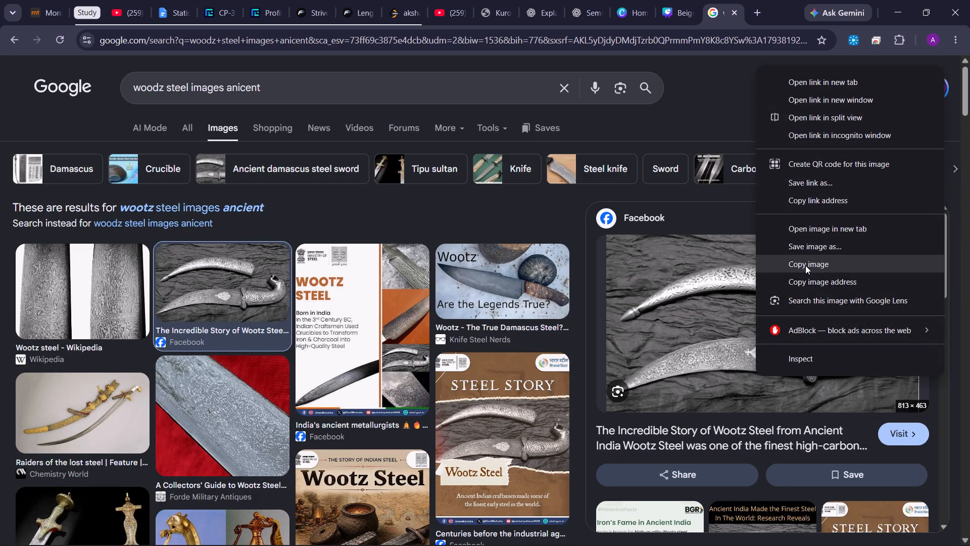
{"action": "left_click", "coordinate": [805, 265]}
{"action": "left_click", "coordinate": [670, 0]}
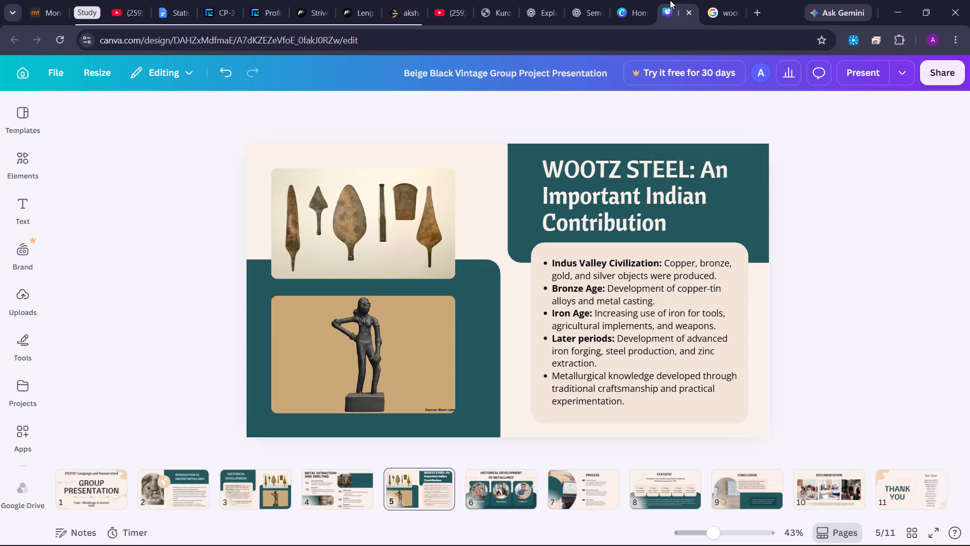
{"action": "key", "text": "ctrl+v"}
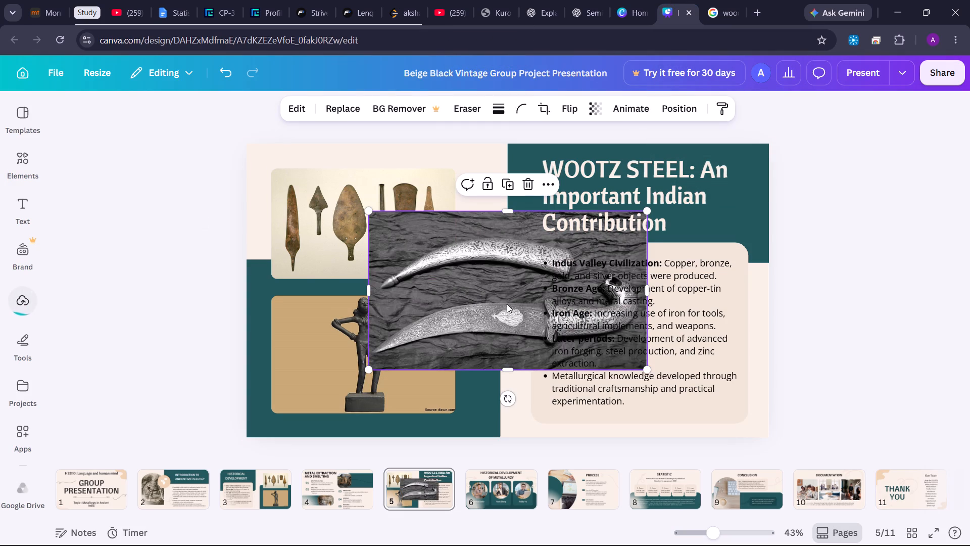
{"action": "left_click_drag", "start_coordinate": [513, 309], "coordinate": [409, 253]}
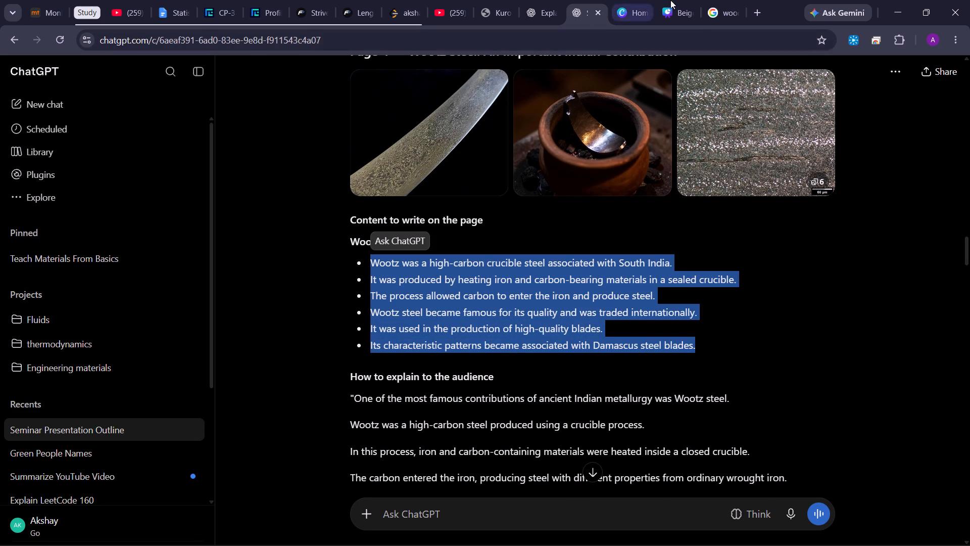
Replace the Wootz Steel slide's body text in Canva with the copied bullets and shift the text box to fit the beige card.
{"action": "left_click", "coordinate": [681, 0]}
{"action": "double_click", "coordinate": [652, 305]}
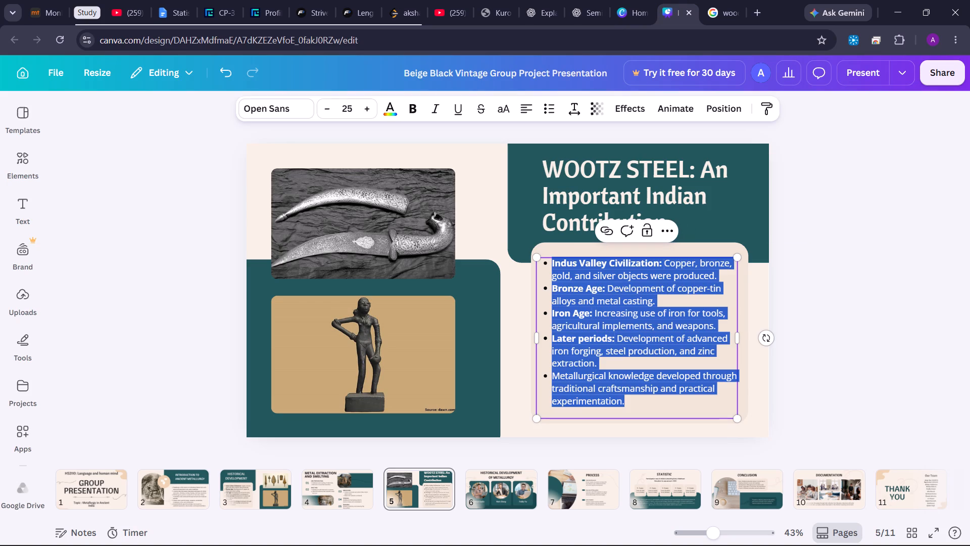
{"action": "key", "text": "BackSpace"}
{"action": "key", "text": "ctrl+v"}
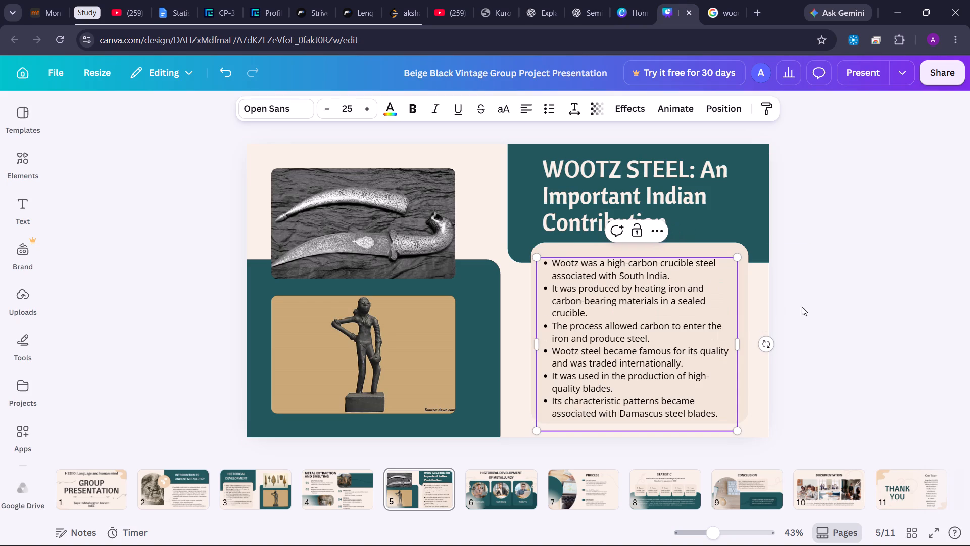
{"action": "left_click", "coordinate": [837, 304]}
{"action": "left_click_drag", "start_coordinate": [649, 316], "coordinate": [652, 311]}
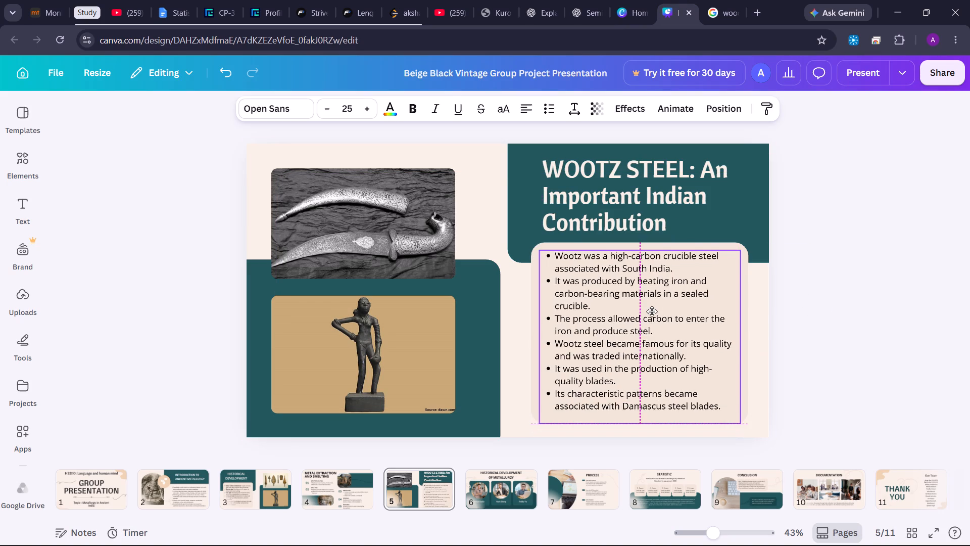
{"action": "left_click_drag", "start_coordinate": [652, 311], "coordinate": [654, 314]}
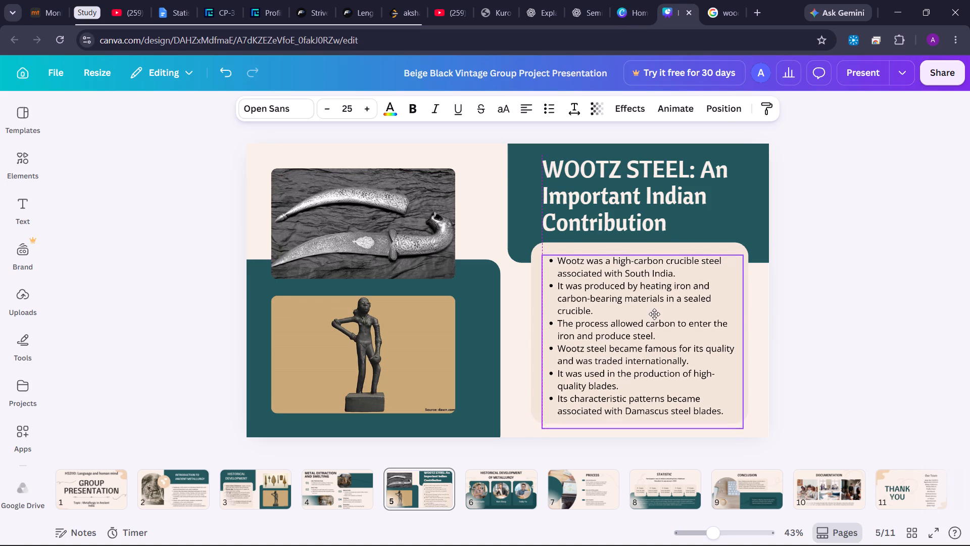
{"action": "left_click_drag", "start_coordinate": [654, 314], "coordinate": [655, 313]}
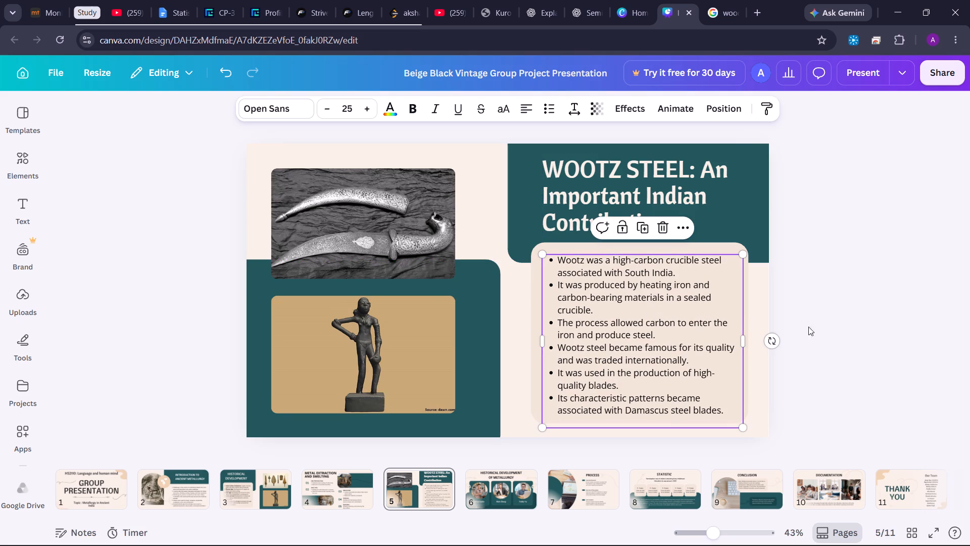
{"action": "left_click", "coordinate": [828, 328]}
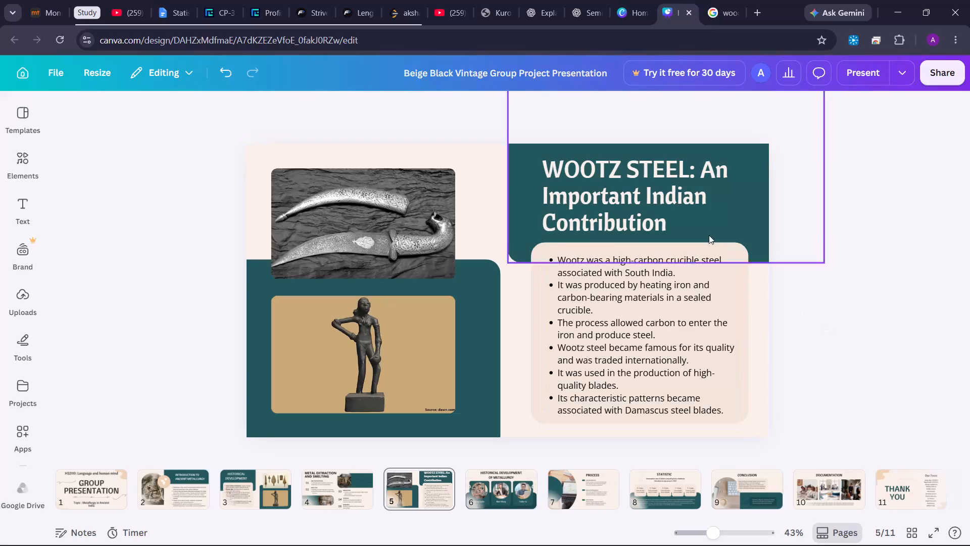
Shorten the slide's title to "WOOTZ STEEL:".
{"action": "double_click", "coordinate": [630, 180]}
{"action": "key", "text": "BackSpace"}
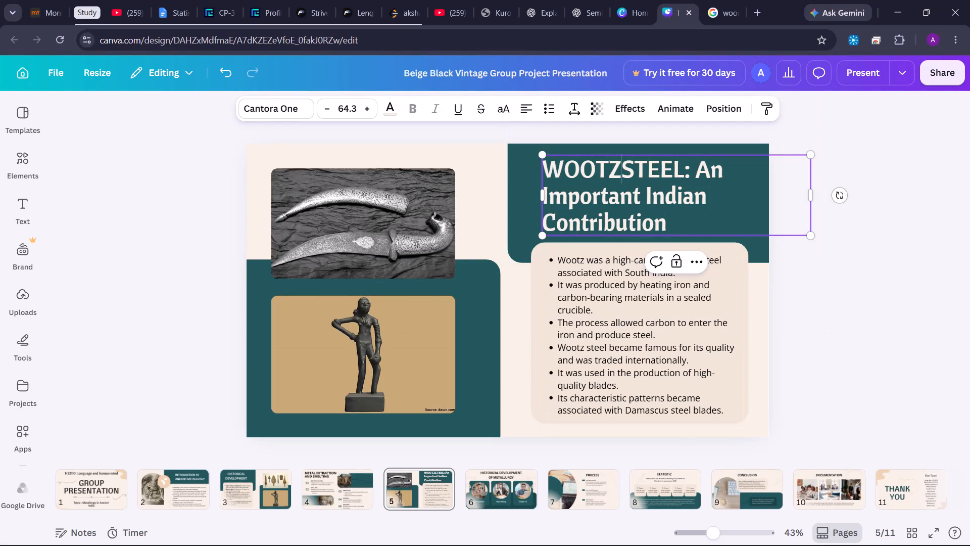
{"action": "key", "text": "space"}
{"action": "left_click", "coordinate": [671, 222]}
{"action": "key", "text": "BackSpace"}
{"action": "key", "text": "BackSpace"}
{"action": "key", "text": "BackSpace"}
{"action": "key", "text": "BackSpace"}
{"action": "key", "text": "BackSpace"}
{"action": "key", "text": "BackSpace"}
{"action": "key", "text": "BackSpace"}
{"action": "key", "text": "BackSpace"}
{"action": "key", "text": "BackSpace"}
{"action": "key", "text": "BackSpace"}
{"action": "key", "text": "BackSpace"}
{"action": "key", "text": "BackSpace"}
{"action": "key", "text": "BackSpace"}
{"action": "key", "text": "BackSpace"}
{"action": "key", "text": "BackSpace"}
{"action": "key", "text": "BackSpace"}
{"action": "key", "text": "BackSpace"}
{"action": "key", "text": "BackSpace"}
{"action": "key", "text": "BackSpace"}
{"action": "key", "text": "BackSpace"}
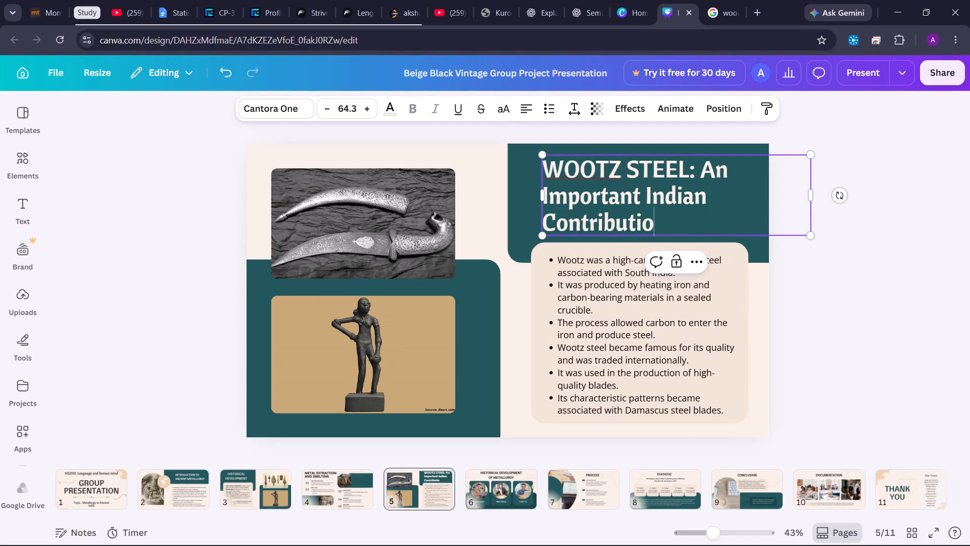
{"action": "key", "text": "BackSpace"}
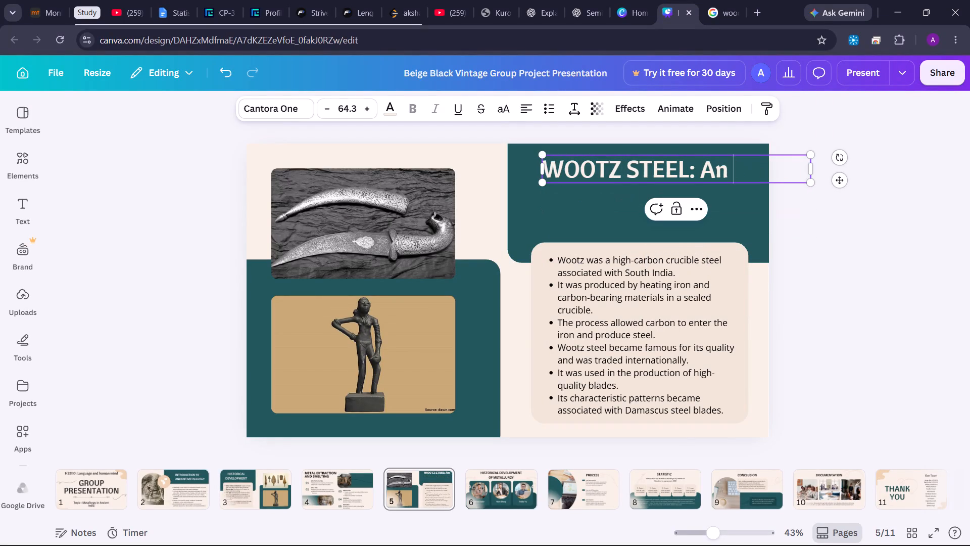
{"action": "key", "text": "BackSpace"}
{"action": "key", "text": "BackSpace"}
{"action": "key", "text": "BackSpace"}
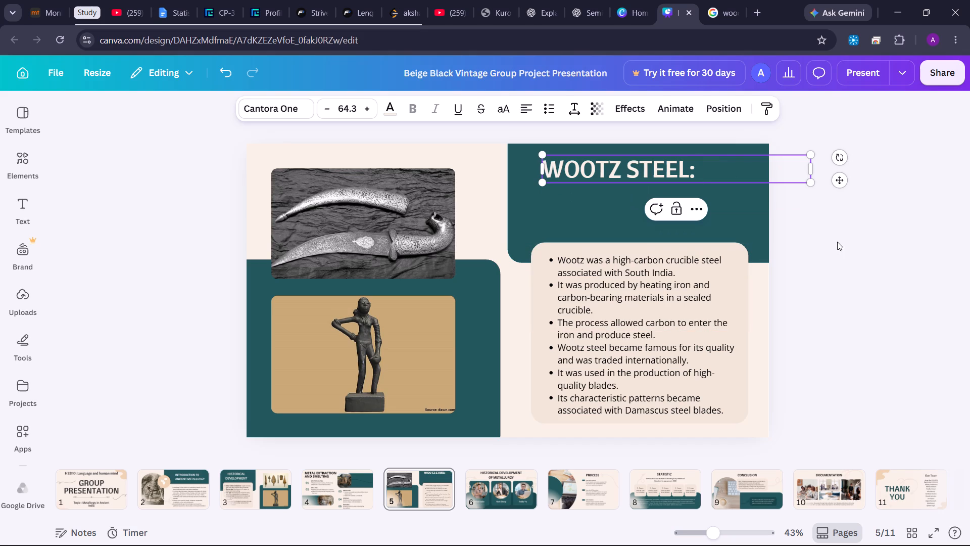
{"action": "left_click", "coordinate": [838, 241]}
Move the "WOOTZ STEEL:" title so its left edge lines up with the beige text card.
{"action": "left_click", "coordinate": [688, 167]}
{"action": "left_click_drag", "start_coordinate": [684, 167], "coordinate": [670, 164]}
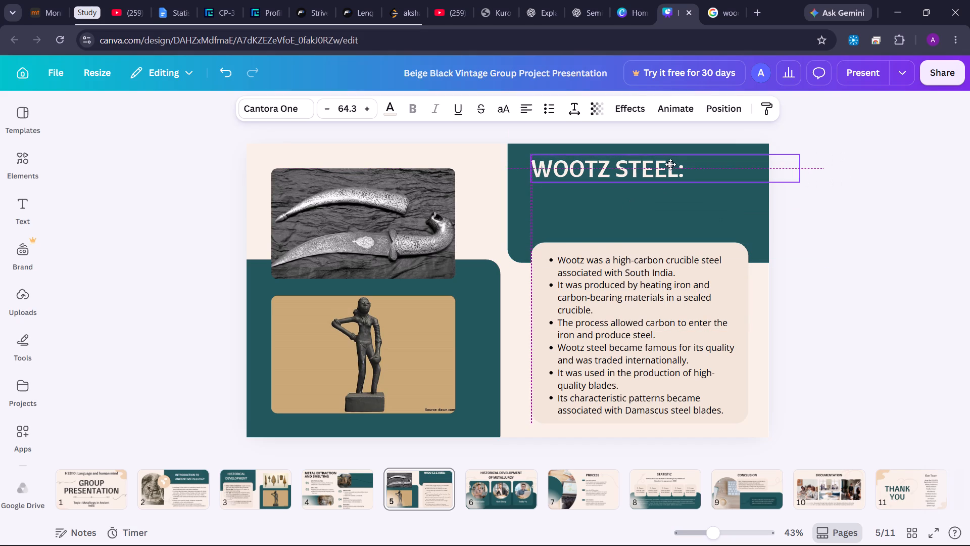
{"action": "left_click_drag", "start_coordinate": [670, 164], "coordinate": [670, 164]}
{"action": "double_click", "coordinate": [670, 164]}
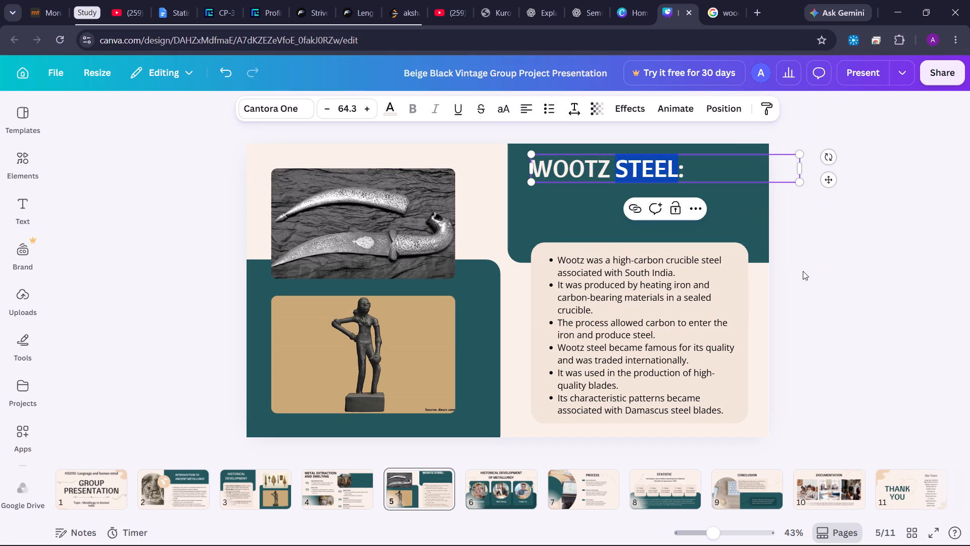
{"action": "left_click", "coordinate": [838, 273]}
Duplicate the title directly below itself and change the copy to "An Important Indian Contribution", with "Contribution" on a second line.
{"action": "left_click", "coordinate": [696, 169]}
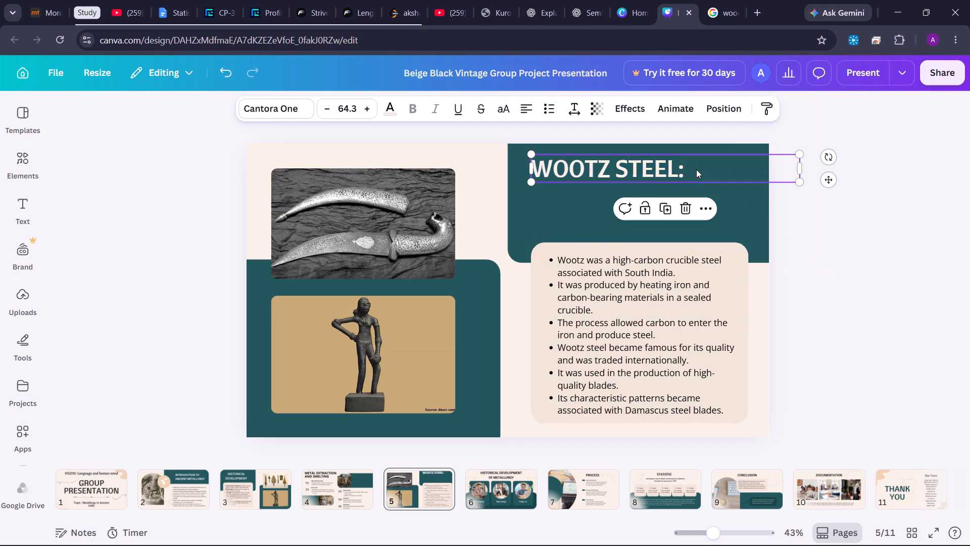
{"action": "key", "text": "ctrl+d"}
{"action": "left_click_drag", "start_coordinate": [695, 170], "coordinate": [692, 191]}
{"action": "double_click", "coordinate": [692, 191]}
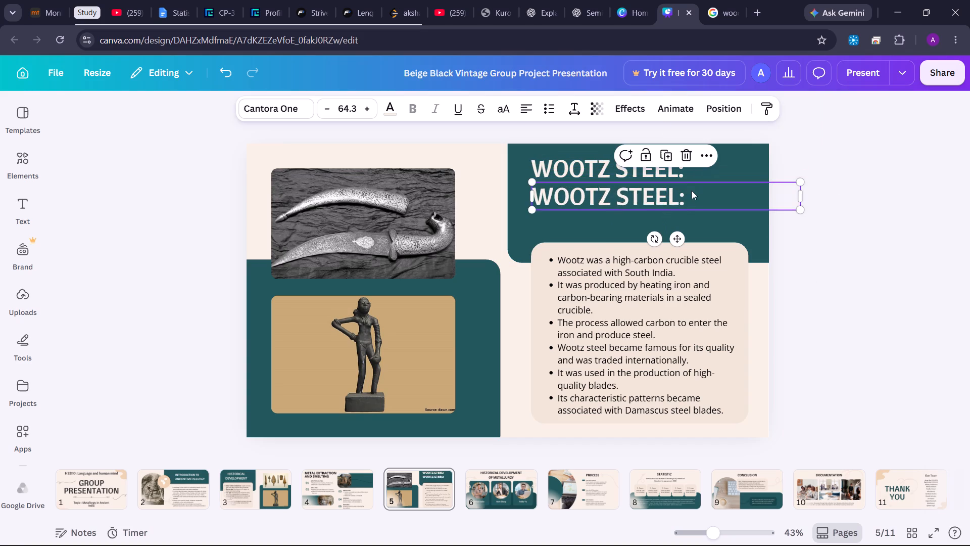
{"action": "key", "text": "BackSpace"}
{"action": "type", "text": "An Important Indian"}
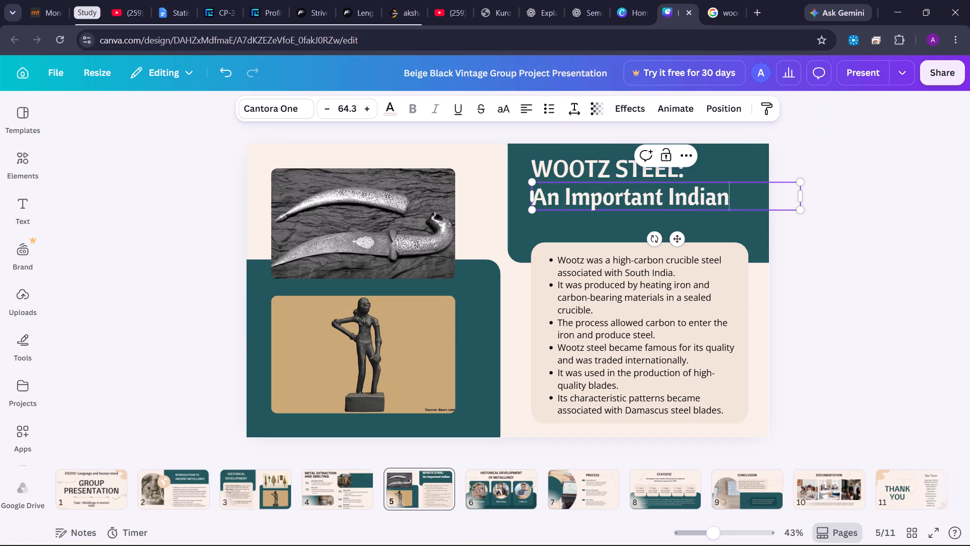
{"action": "key", "text": "space"}
{"action": "key", "text": "Return"}
{"action": "type", "text": "Contribution"}
{"action": "left_click", "coordinate": [843, 311]}
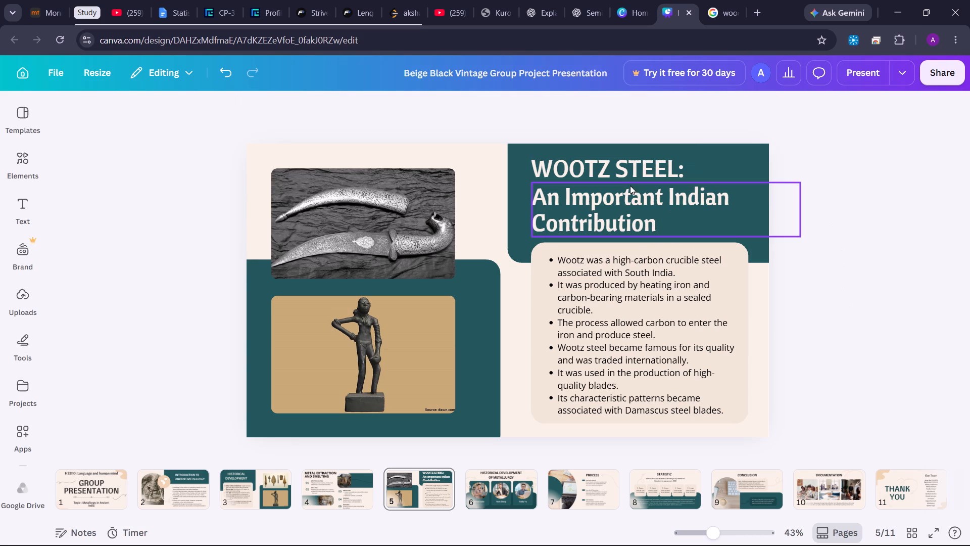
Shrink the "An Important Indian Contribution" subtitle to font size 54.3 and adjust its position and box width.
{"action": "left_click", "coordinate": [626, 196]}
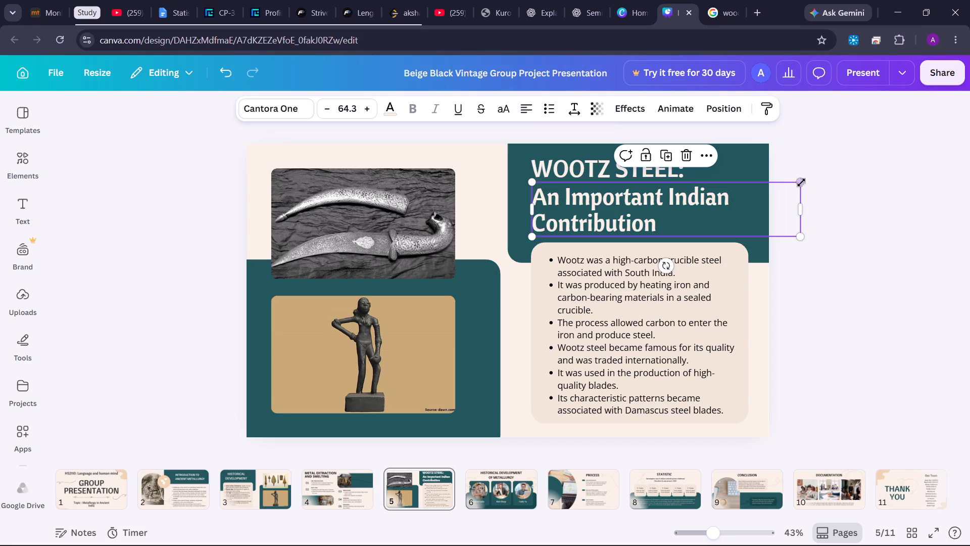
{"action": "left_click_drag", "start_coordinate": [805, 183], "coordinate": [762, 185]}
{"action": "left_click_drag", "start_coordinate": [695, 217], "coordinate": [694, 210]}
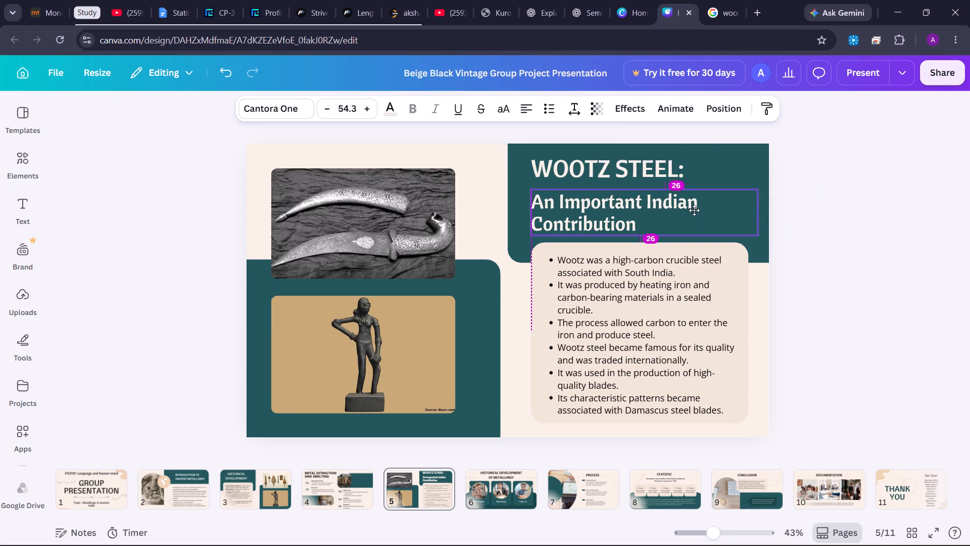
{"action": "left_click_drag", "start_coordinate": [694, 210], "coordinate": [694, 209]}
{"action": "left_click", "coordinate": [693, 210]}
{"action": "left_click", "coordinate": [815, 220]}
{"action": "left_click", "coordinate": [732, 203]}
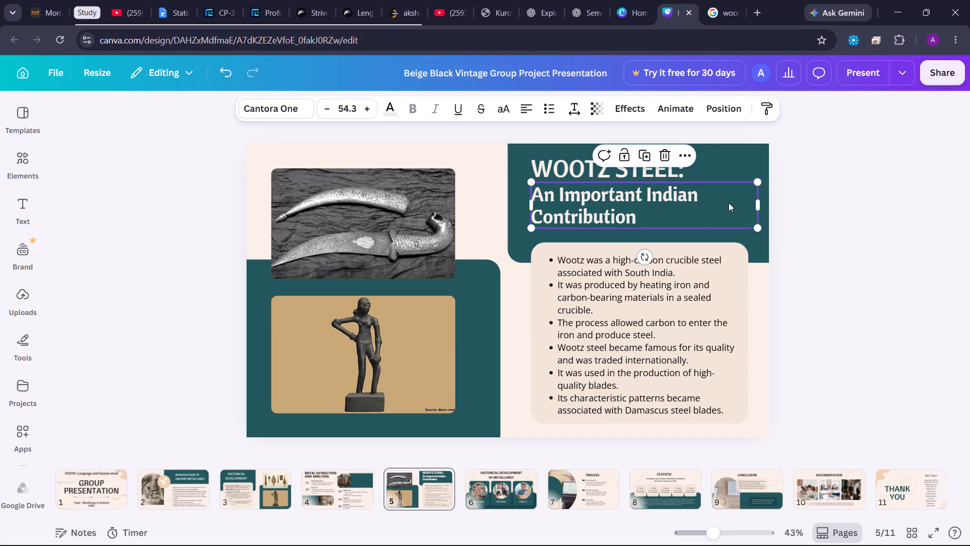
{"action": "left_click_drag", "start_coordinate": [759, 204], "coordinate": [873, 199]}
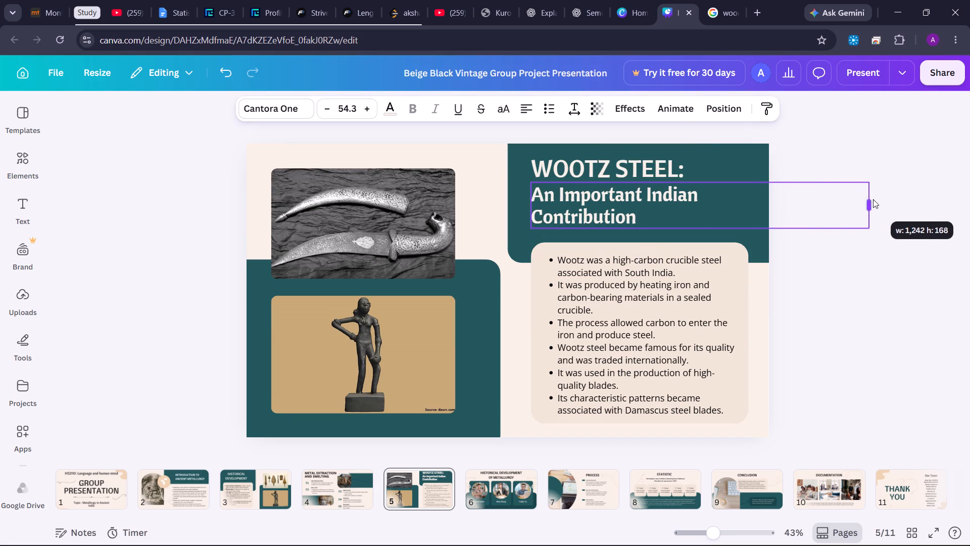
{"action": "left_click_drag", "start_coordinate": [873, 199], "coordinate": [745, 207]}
Remove the line break before "Contribution" in the subtitle, leaving a single space after "Indian".
{"action": "left_click", "coordinate": [613, 203]}
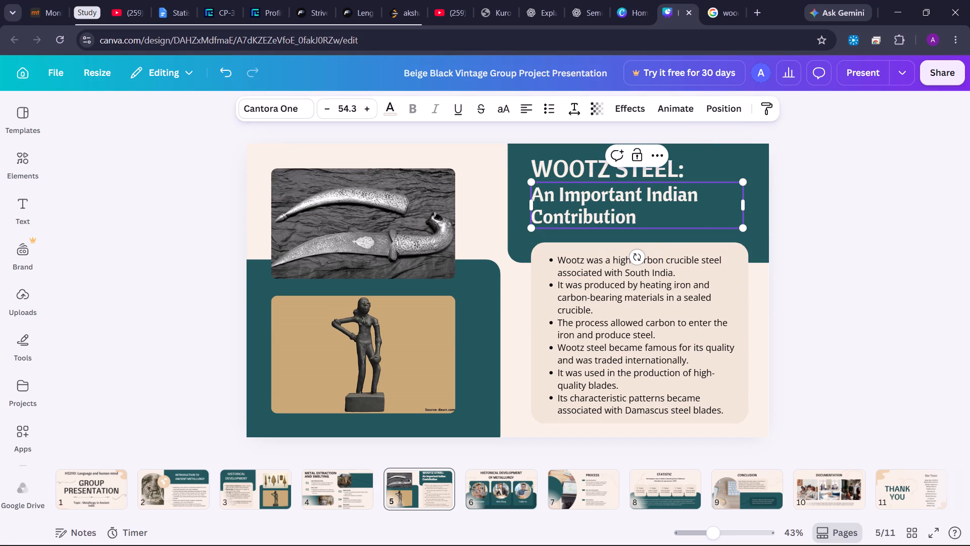
{"action": "left_click", "coordinate": [542, 208]}
{"action": "left_click", "coordinate": [542, 208]}
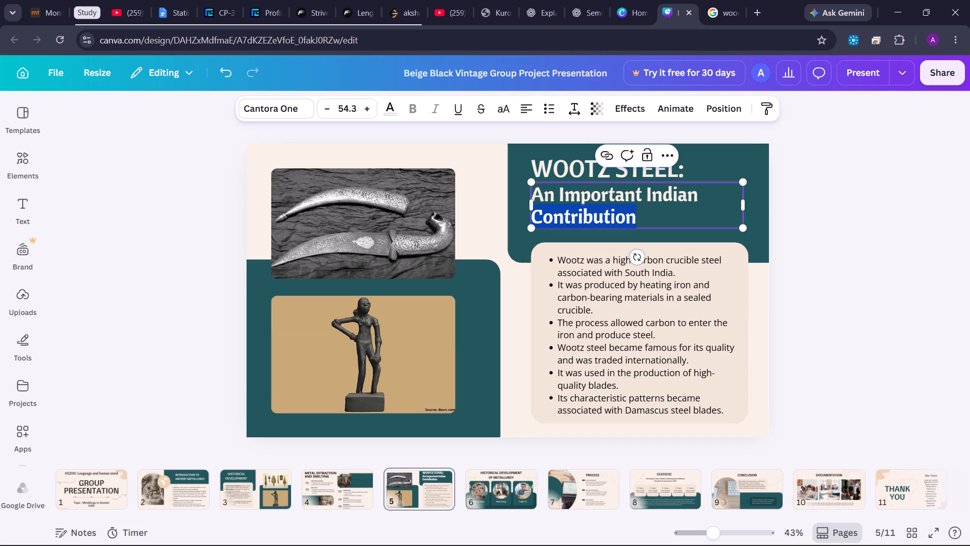
{"action": "left_click", "coordinate": [542, 208]}
{"action": "key", "text": "Left"}
{"action": "key", "text": "BackSpace"}
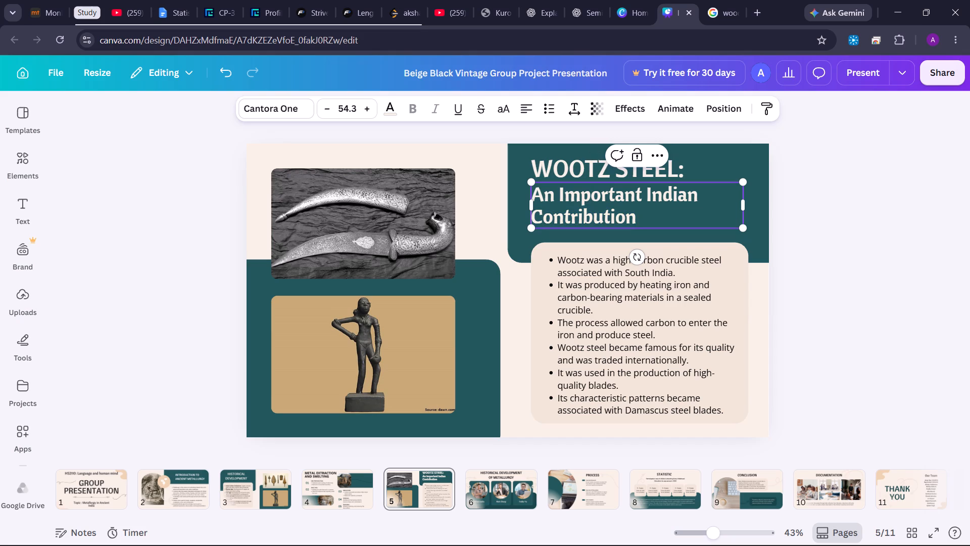
{"action": "key", "text": "BackSpace"}
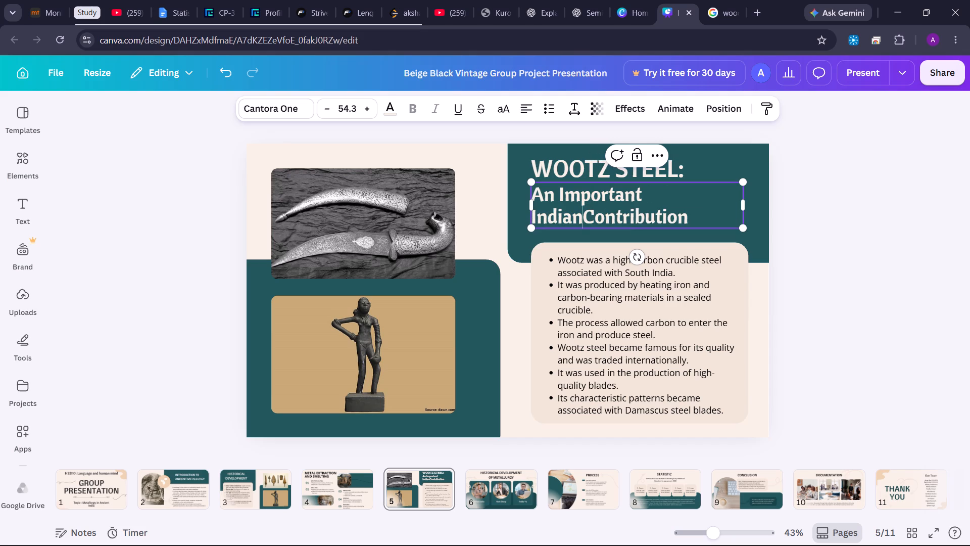
{"action": "left_click", "coordinate": [826, 233]}
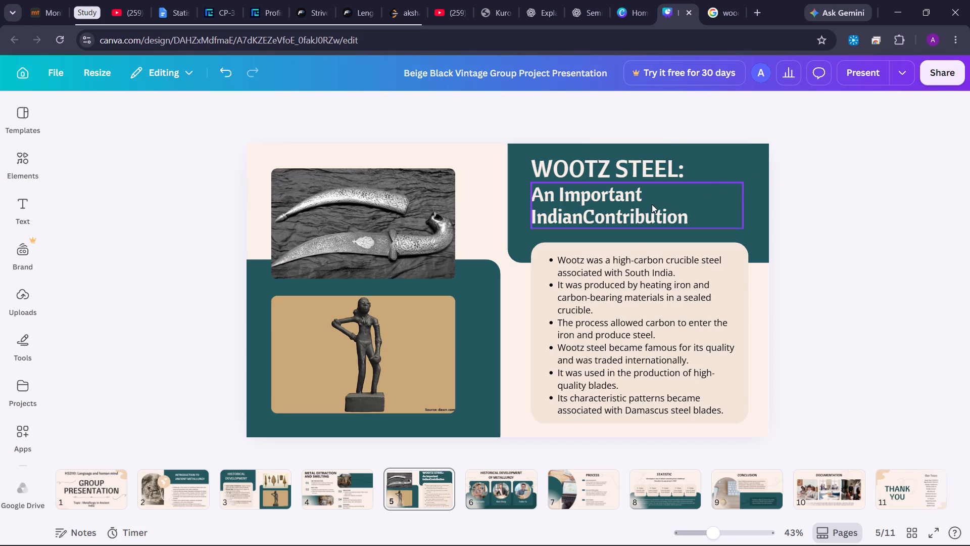
{"action": "double_click", "coordinate": [652, 204]}
{"action": "left_click", "coordinate": [585, 220]}
{"action": "key", "text": "space"}
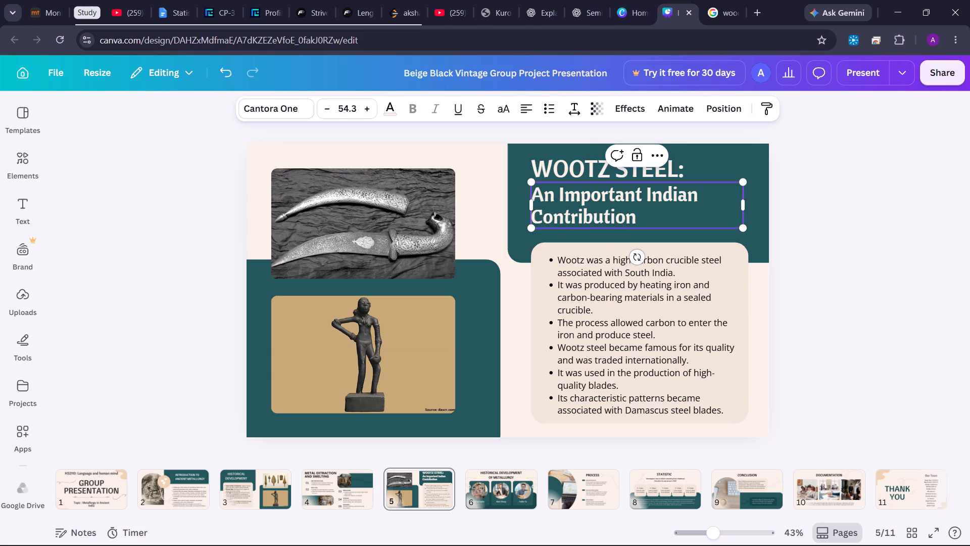
{"action": "left_click", "coordinate": [777, 208]}
Widen the subtitle box to fit one line, scale its text to about size 46, and lower it beneath the title.
{"action": "left_click", "coordinate": [699, 198]}
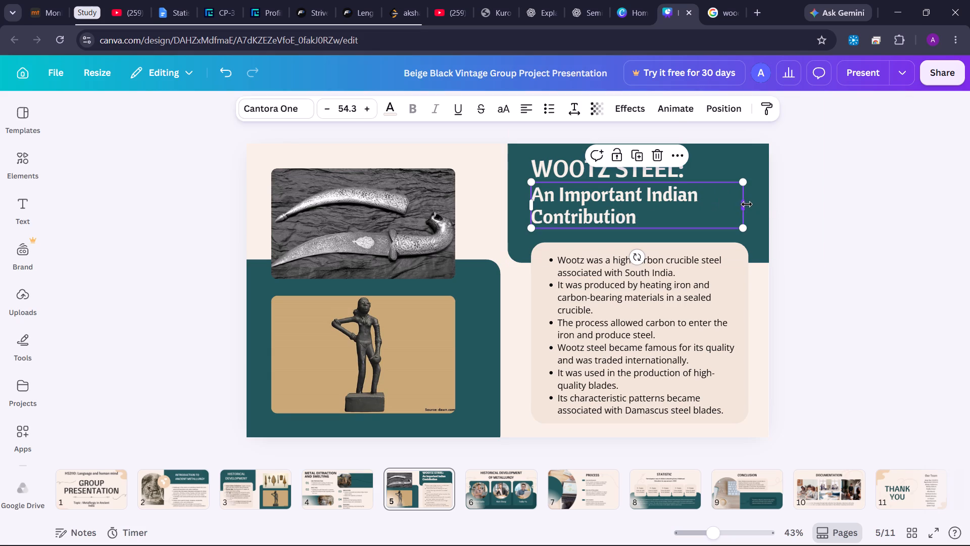
{"action": "left_click_drag", "start_coordinate": [747, 204], "coordinate": [809, 188]}
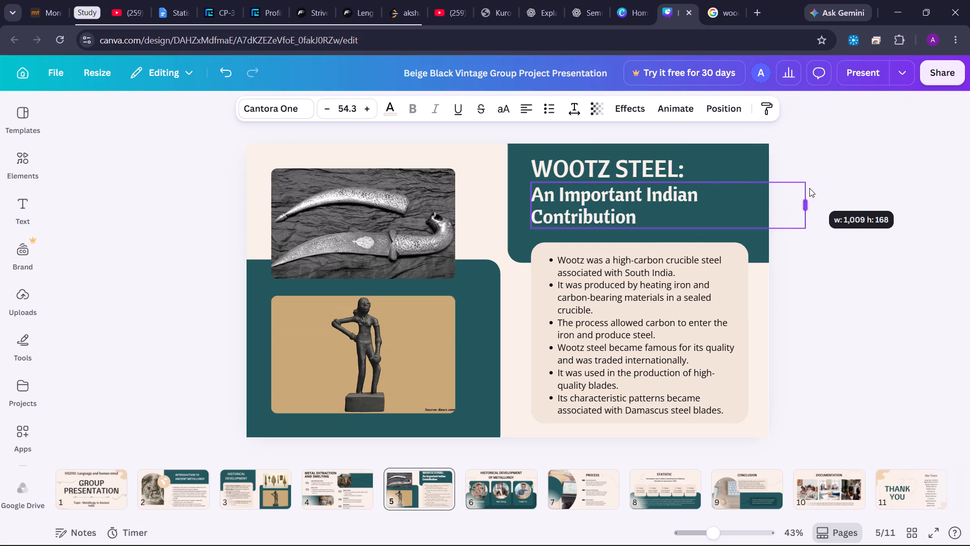
{"action": "left_click_drag", "start_coordinate": [809, 188], "coordinate": [827, 185]}
{"action": "left_click_drag", "start_coordinate": [823, 179], "coordinate": [778, 200]}
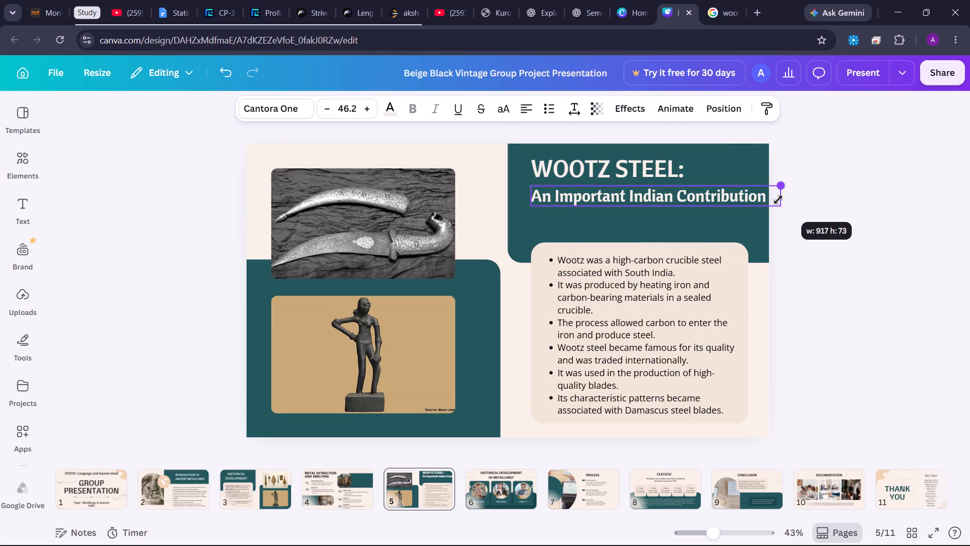
{"action": "left_click_drag", "start_coordinate": [778, 200], "coordinate": [775, 200]}
{"action": "left_click_drag", "start_coordinate": [731, 197], "coordinate": [728, 208]}
Lower the "WOOTZ STEEL:" title so it sits just above the "An Important Indian Contribution" subtitle.
{"action": "left_click", "coordinate": [552, 170]}
{"action": "left_click_drag", "start_coordinate": [568, 170], "coordinate": [568, 172]}
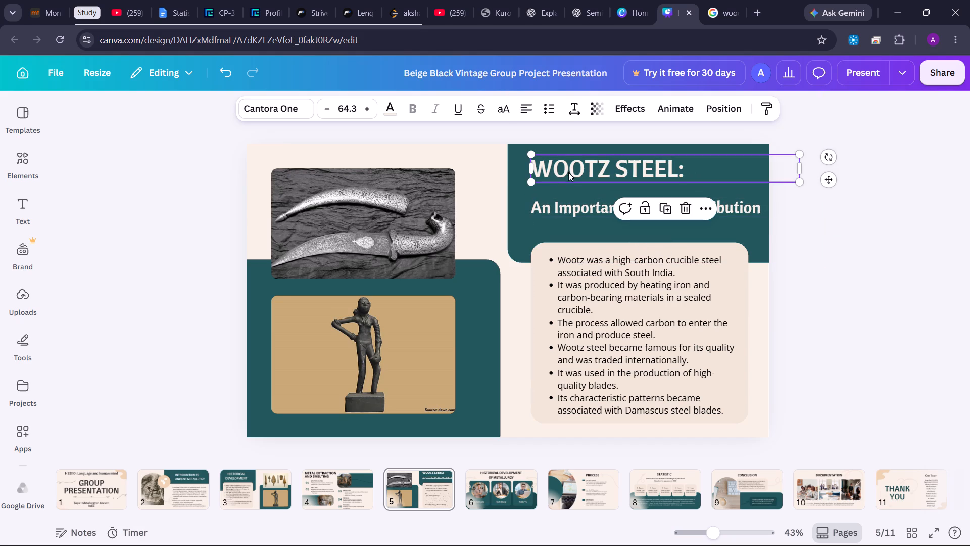
{"action": "left_click_drag", "start_coordinate": [568, 172], "coordinate": [568, 183]}
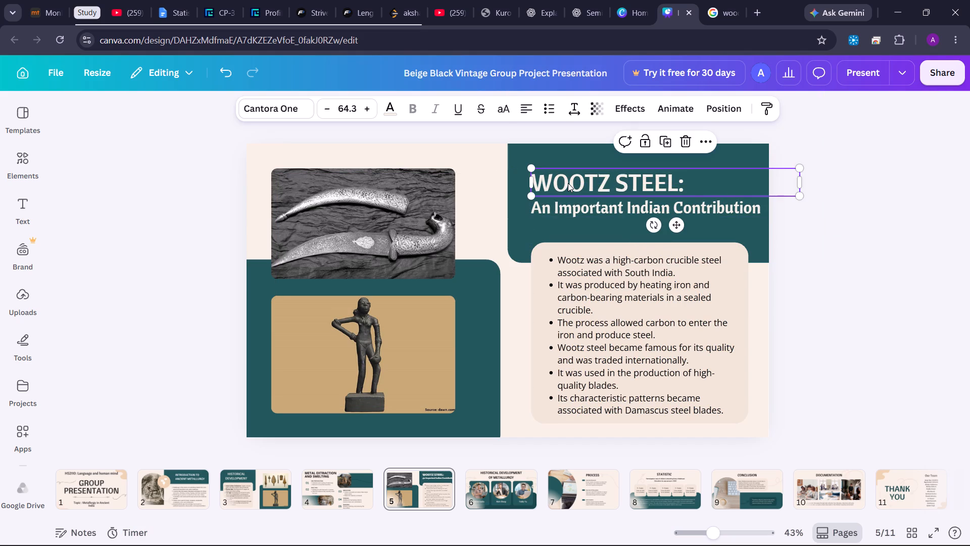
{"action": "left_click", "coordinate": [864, 247]}
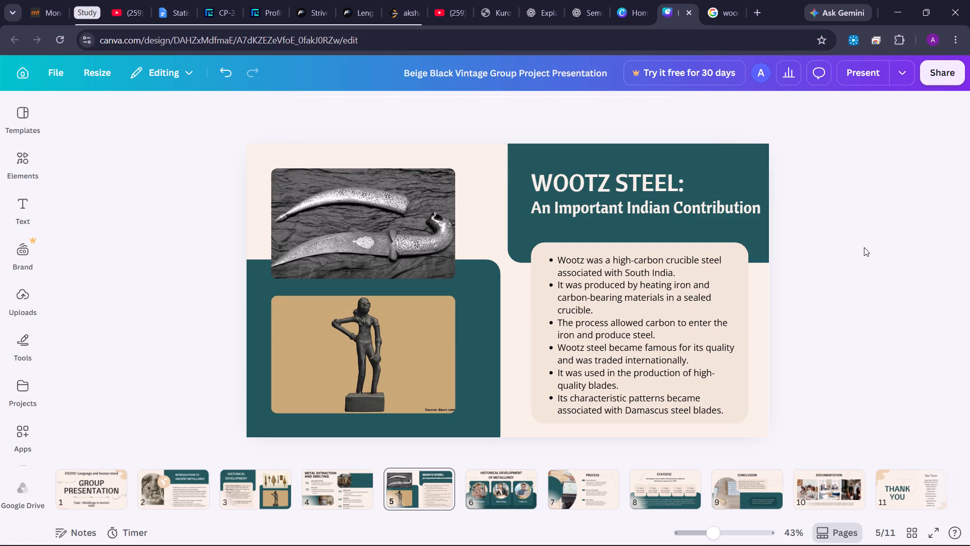
Nudge the "An Important Indian Contribution" subtitle slightly down, keeping its left edge aligned with the title and a small gap beneath it.
{"action": "left_click", "coordinate": [648, 205]}
{"action": "left_click_drag", "start_coordinate": [648, 205], "coordinate": [662, 203]}
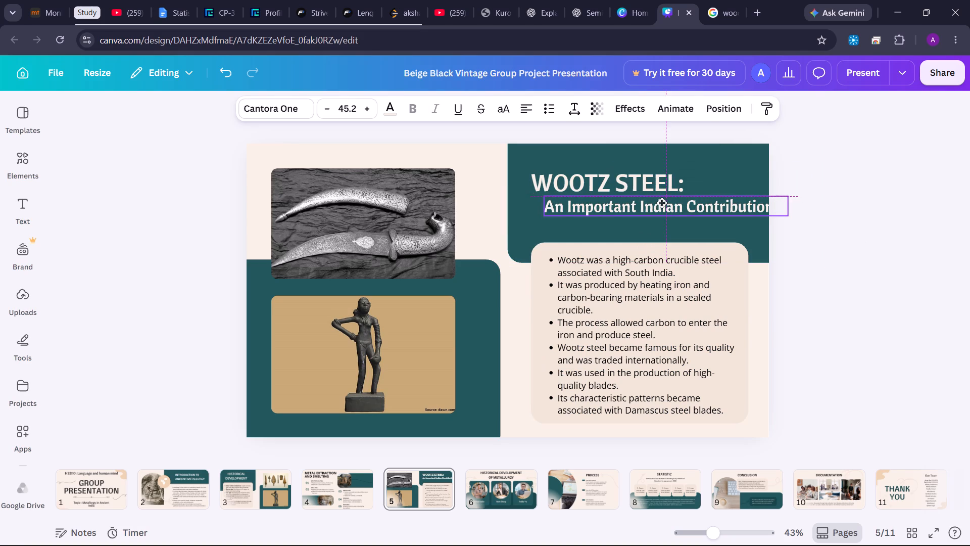
{"action": "left_click_drag", "start_coordinate": [662, 203], "coordinate": [653, 204]}
{"action": "left_click", "coordinate": [653, 204]}
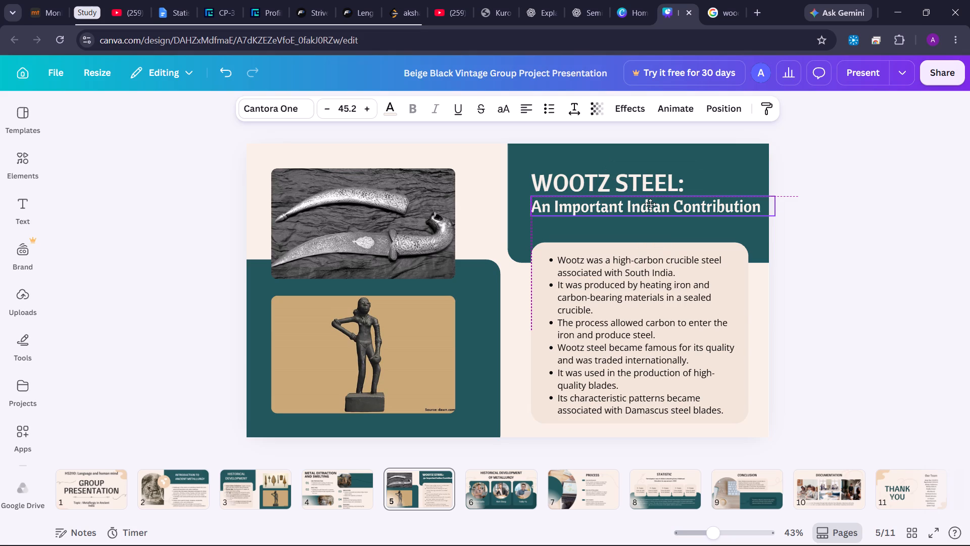
{"action": "left_click", "coordinate": [653, 204]}
{"action": "left_click_drag", "start_coordinate": [646, 205], "coordinate": [639, 207]}
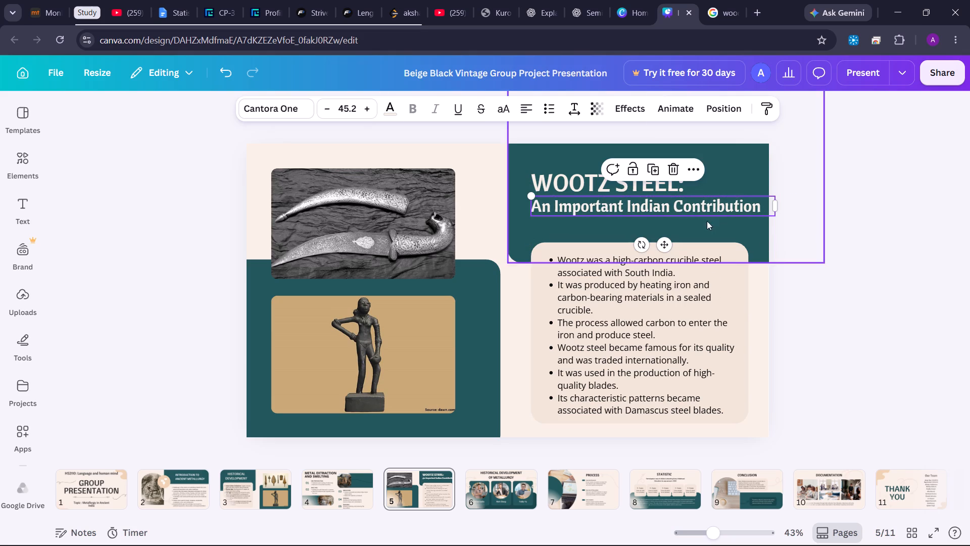
{"action": "left_click", "coordinate": [697, 206]}
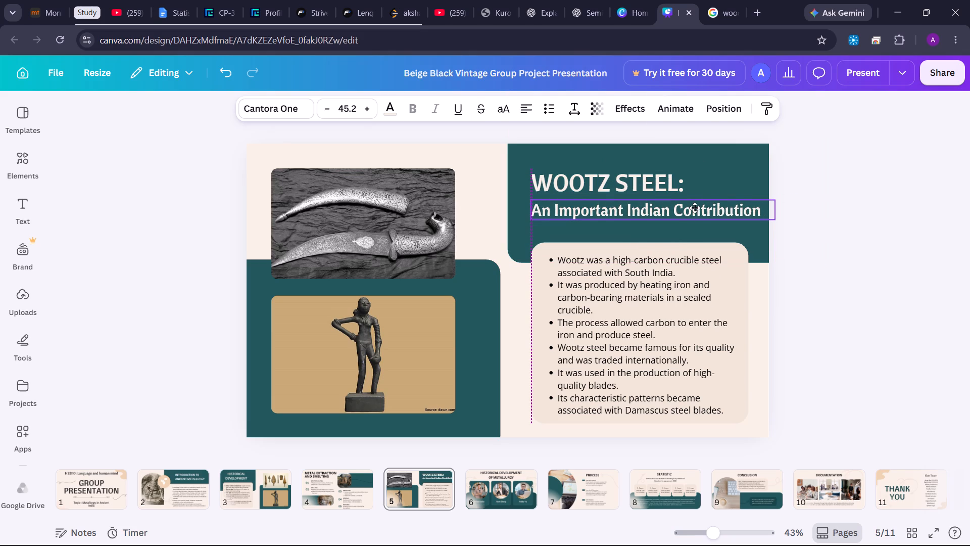
{"action": "left_click_drag", "start_coordinate": [698, 206], "coordinate": [697, 211]}
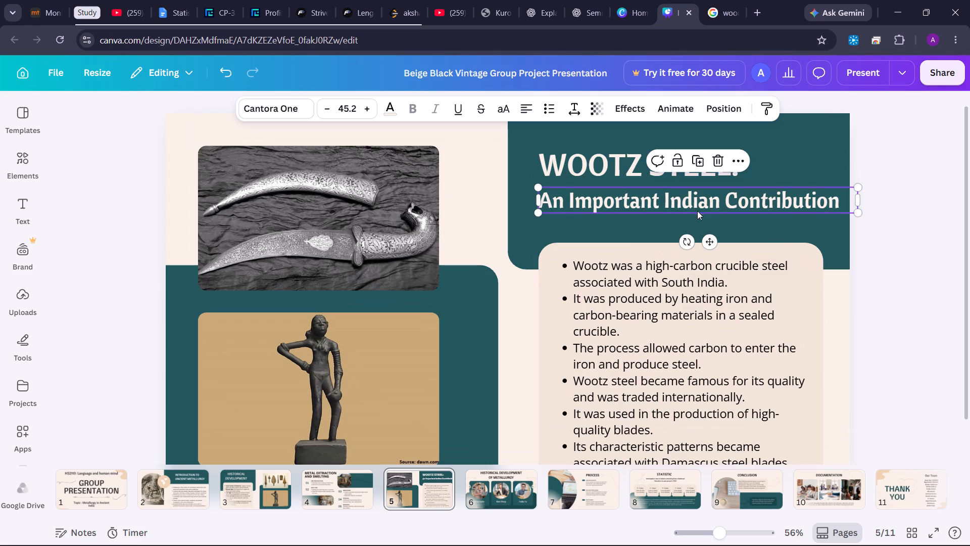
{"action": "left_click", "coordinate": [901, 255]}
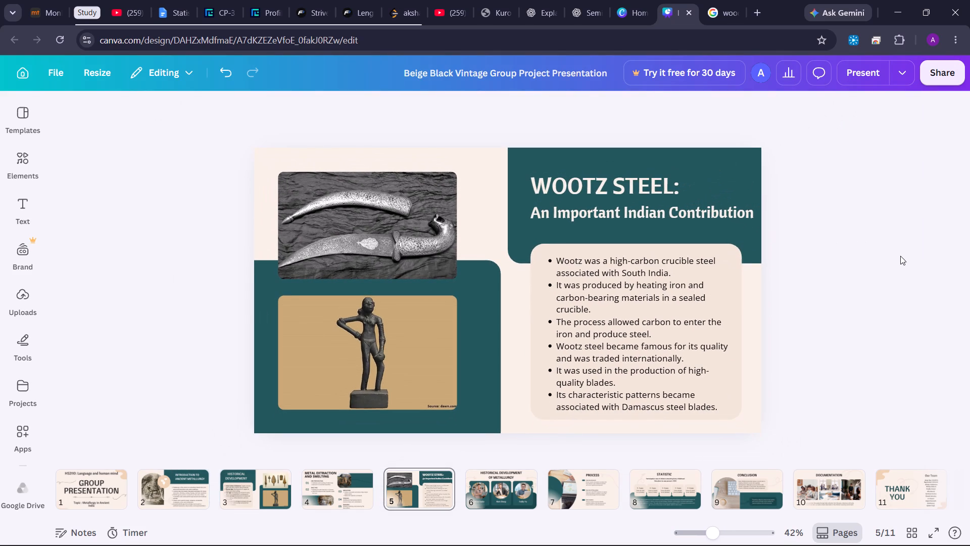
{"action": "left_click", "coordinate": [734, 377]}
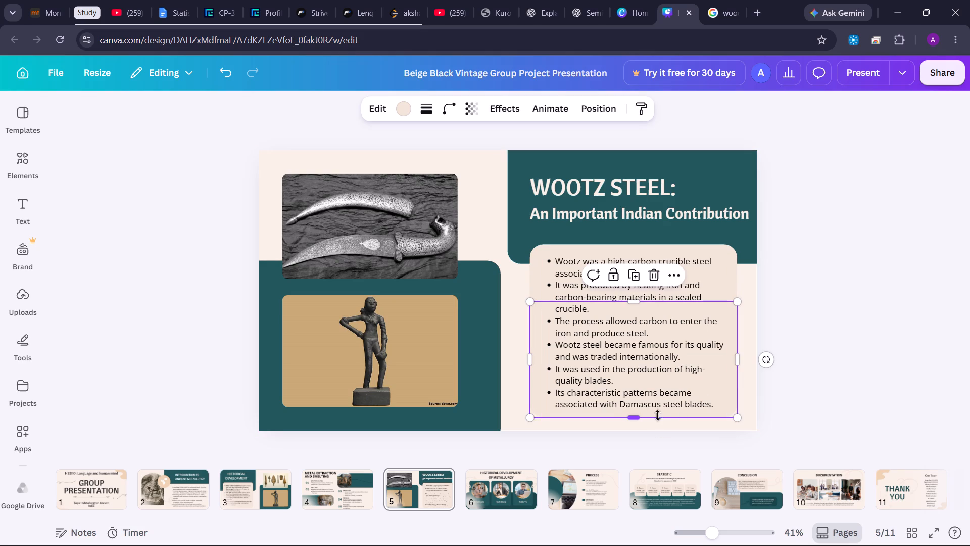
{"action": "left_click", "coordinate": [658, 414]}
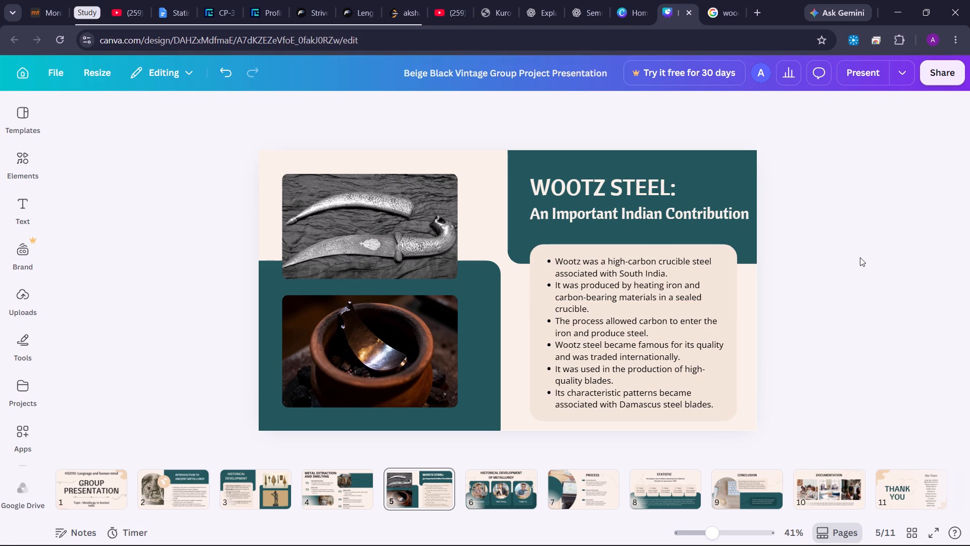
{"action": "left_click", "coordinate": [369, 488]}
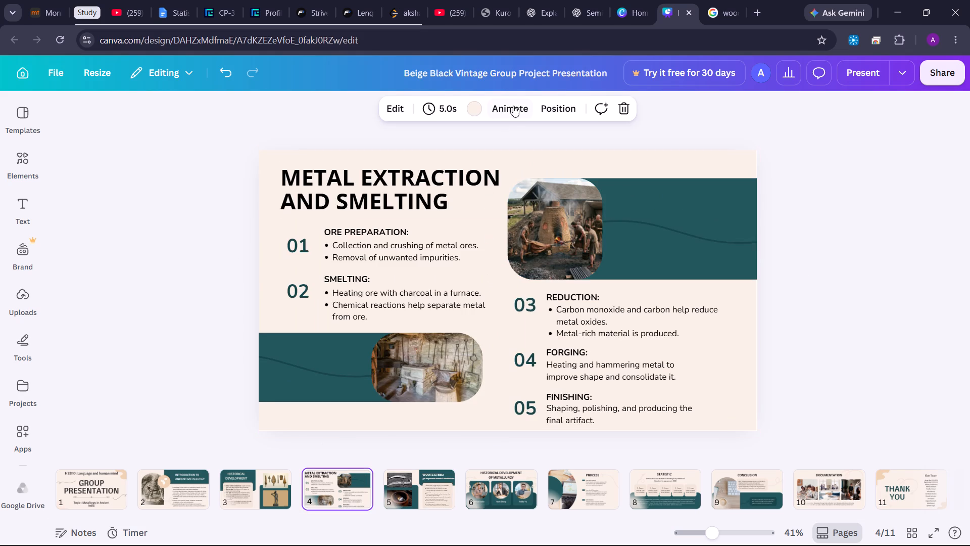
{"action": "left_click", "coordinate": [518, 98]}
{"action": "left_click", "coordinate": [503, 115]}
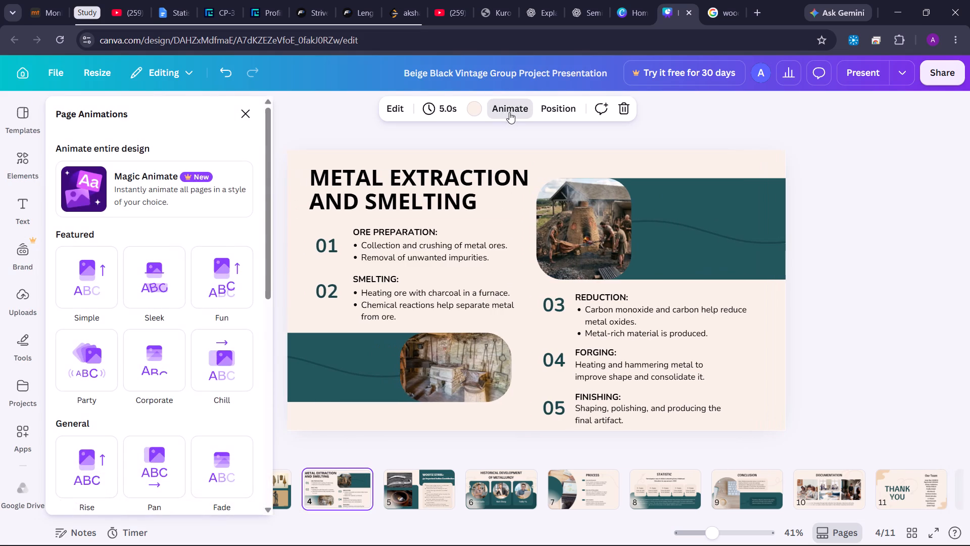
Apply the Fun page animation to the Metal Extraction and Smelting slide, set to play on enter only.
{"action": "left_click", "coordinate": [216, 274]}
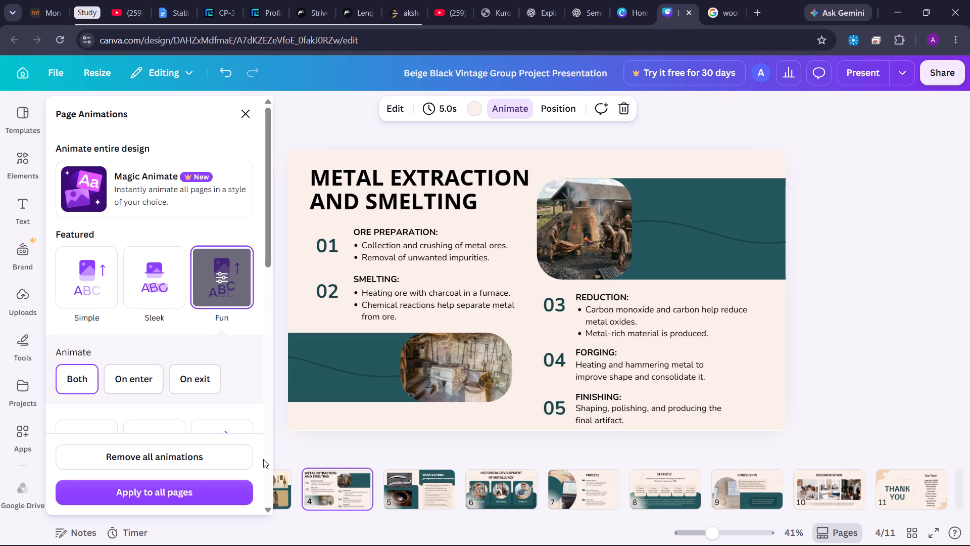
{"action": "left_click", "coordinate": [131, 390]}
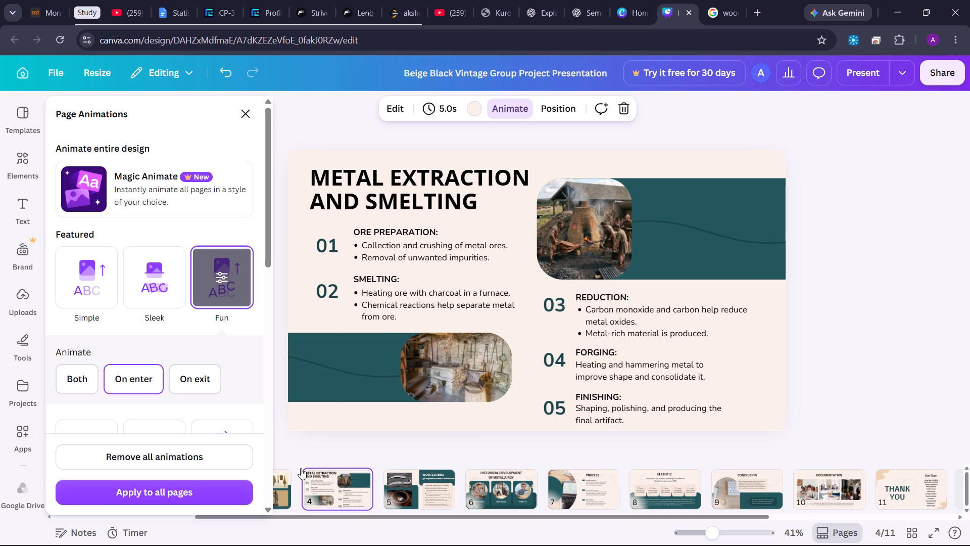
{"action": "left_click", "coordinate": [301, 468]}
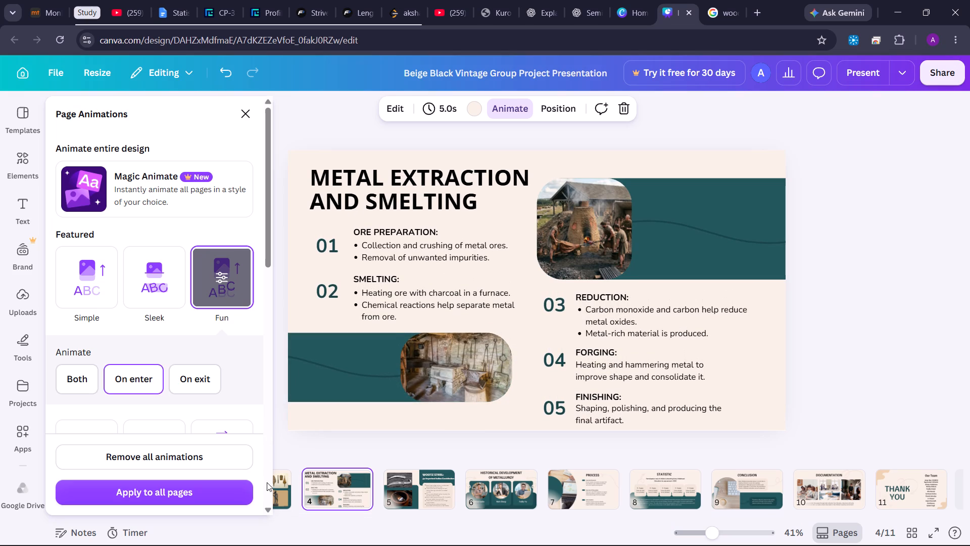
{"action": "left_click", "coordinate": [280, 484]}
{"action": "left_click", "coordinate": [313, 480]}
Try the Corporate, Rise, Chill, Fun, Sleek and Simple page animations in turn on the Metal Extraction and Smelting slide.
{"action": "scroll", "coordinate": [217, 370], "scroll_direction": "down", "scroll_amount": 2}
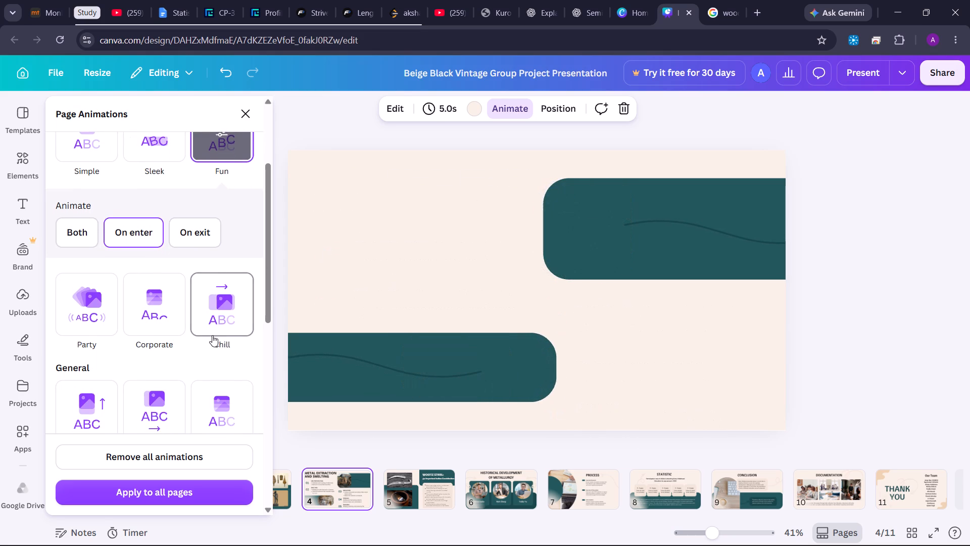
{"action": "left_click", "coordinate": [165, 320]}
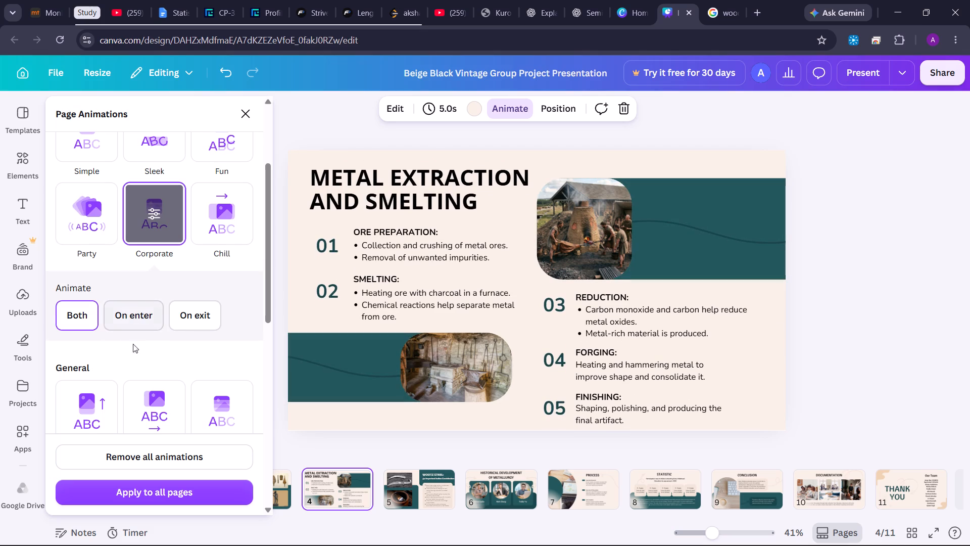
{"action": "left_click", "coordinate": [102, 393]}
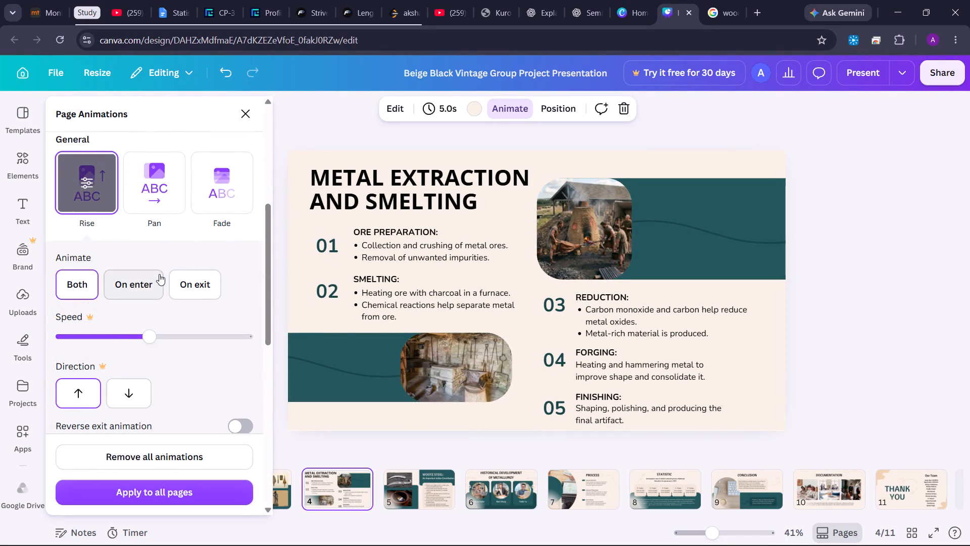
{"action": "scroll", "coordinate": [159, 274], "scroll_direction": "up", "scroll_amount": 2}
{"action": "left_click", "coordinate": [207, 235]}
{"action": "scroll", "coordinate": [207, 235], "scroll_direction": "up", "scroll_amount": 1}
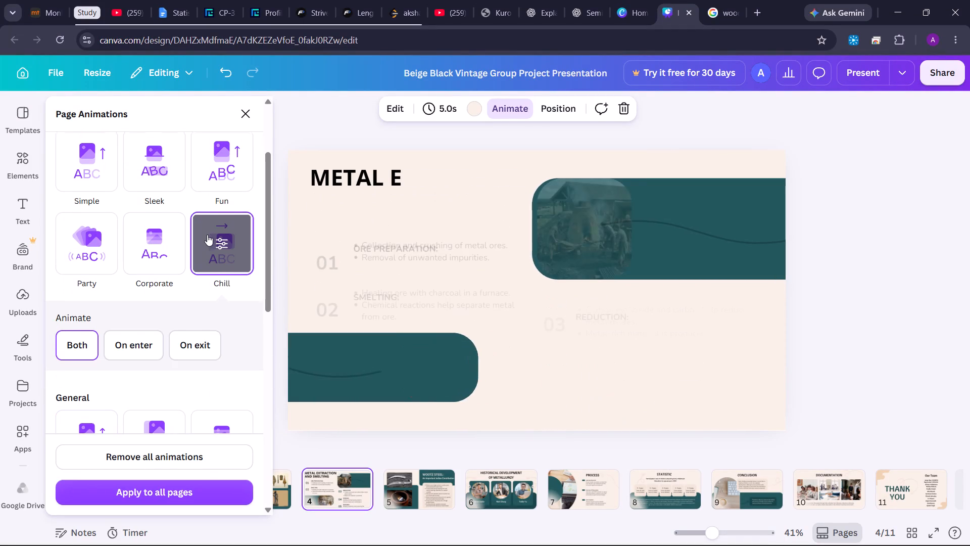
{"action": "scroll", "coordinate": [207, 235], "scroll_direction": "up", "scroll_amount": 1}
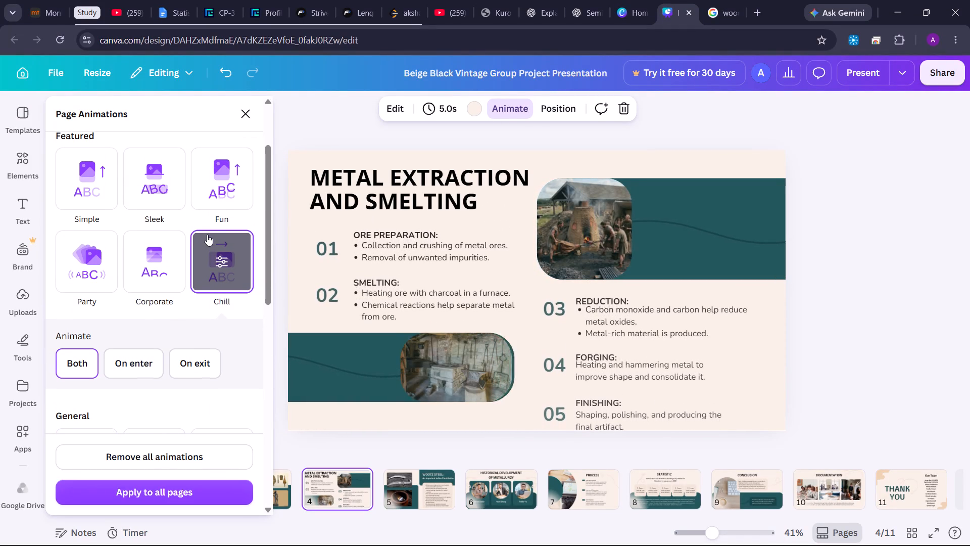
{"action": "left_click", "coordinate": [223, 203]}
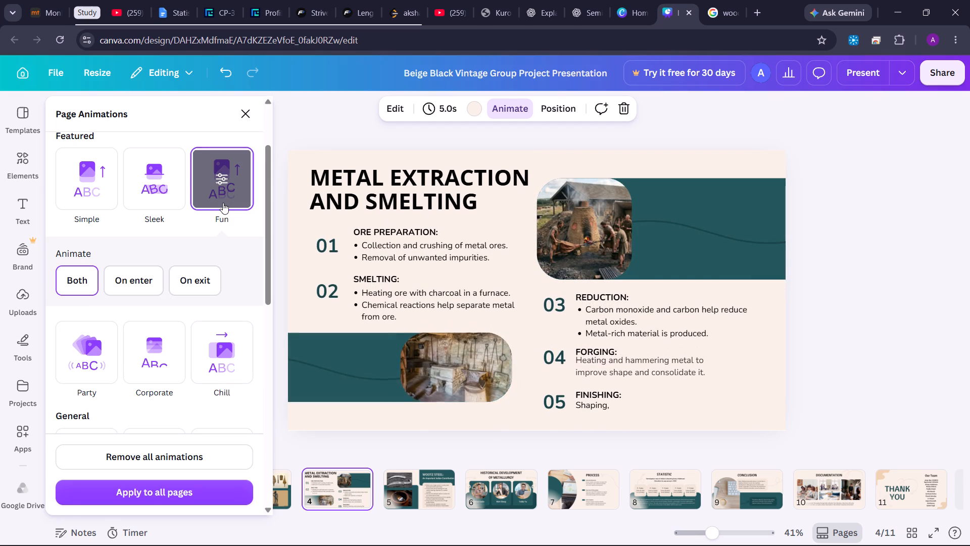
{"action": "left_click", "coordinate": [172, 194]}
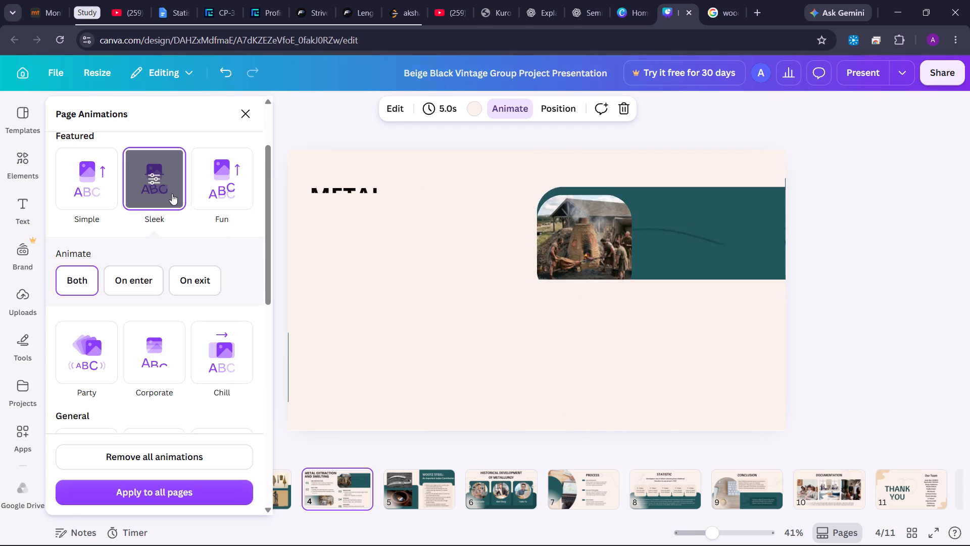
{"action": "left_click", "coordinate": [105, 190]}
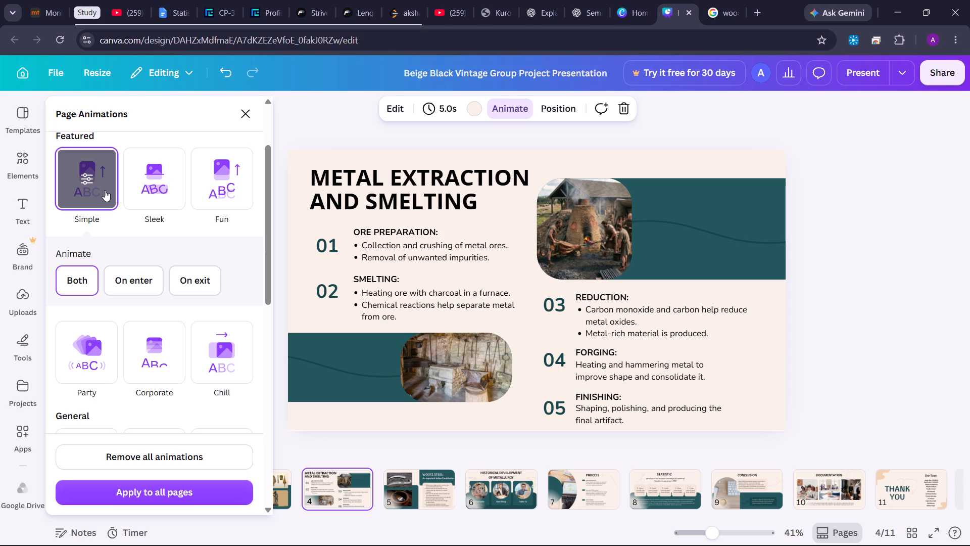
Apply the Tectonic page animation from the General group to the Metal Extraction and Smelting slide.
{"action": "scroll", "coordinate": [149, 233], "scroll_direction": "down", "scroll_amount": 1}
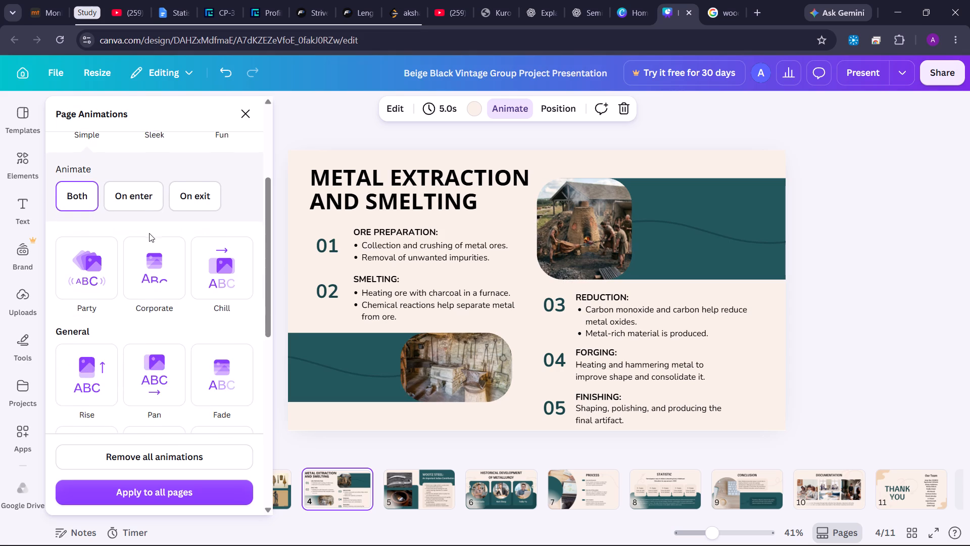
{"action": "scroll", "coordinate": [149, 233], "scroll_direction": "down", "scroll_amount": 3}
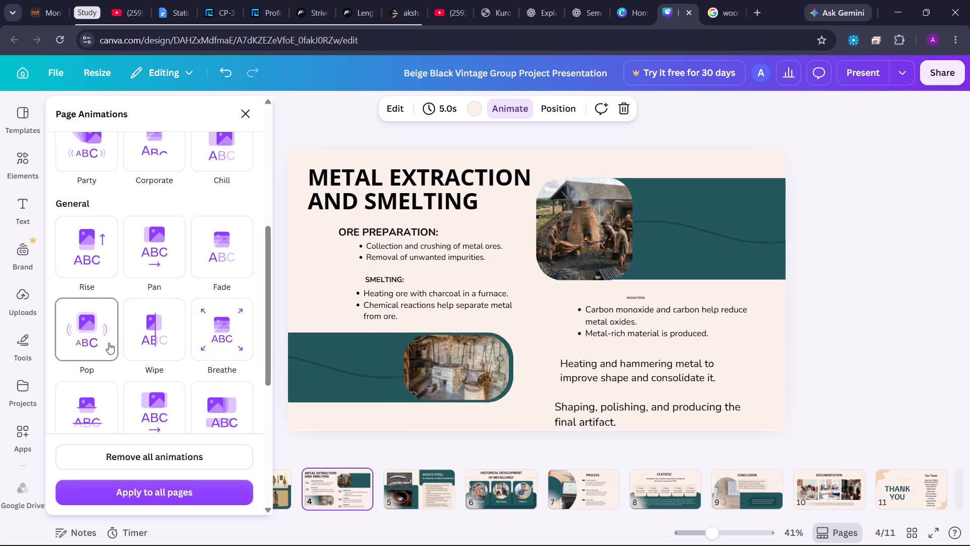
{"action": "scroll", "coordinate": [109, 343], "scroll_direction": "down", "scroll_amount": 1}
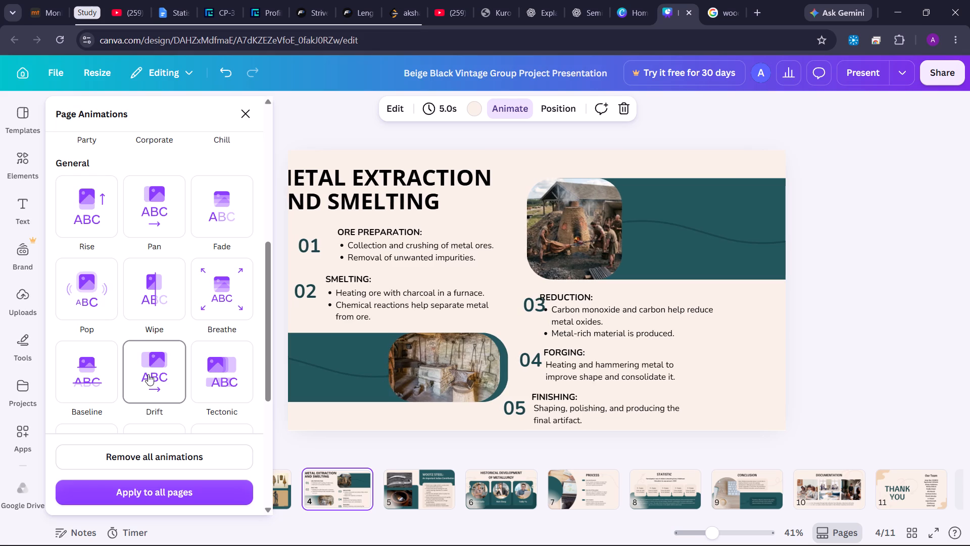
{"action": "scroll", "coordinate": [148, 374], "scroll_direction": "down", "scroll_amount": 1}
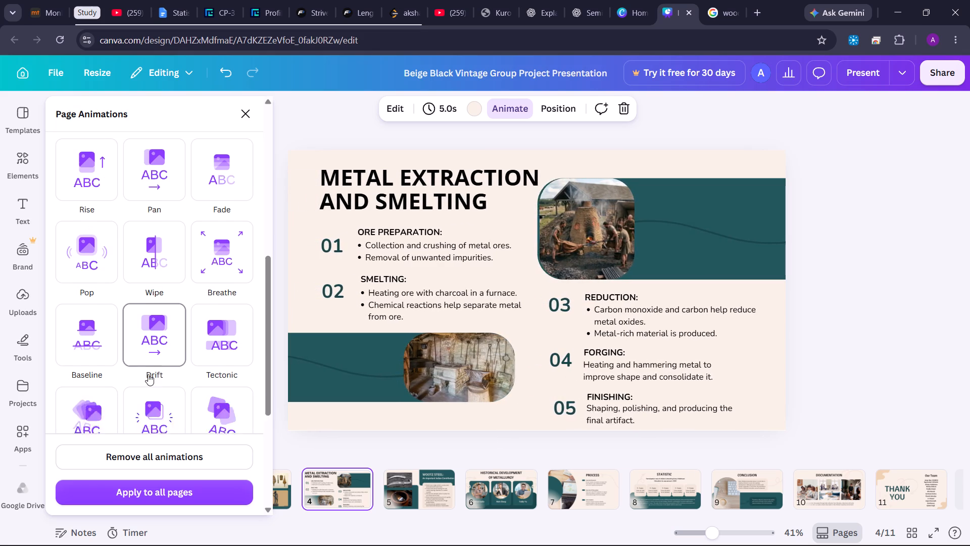
{"action": "scroll", "coordinate": [148, 374], "scroll_direction": "down", "scroll_amount": 1}
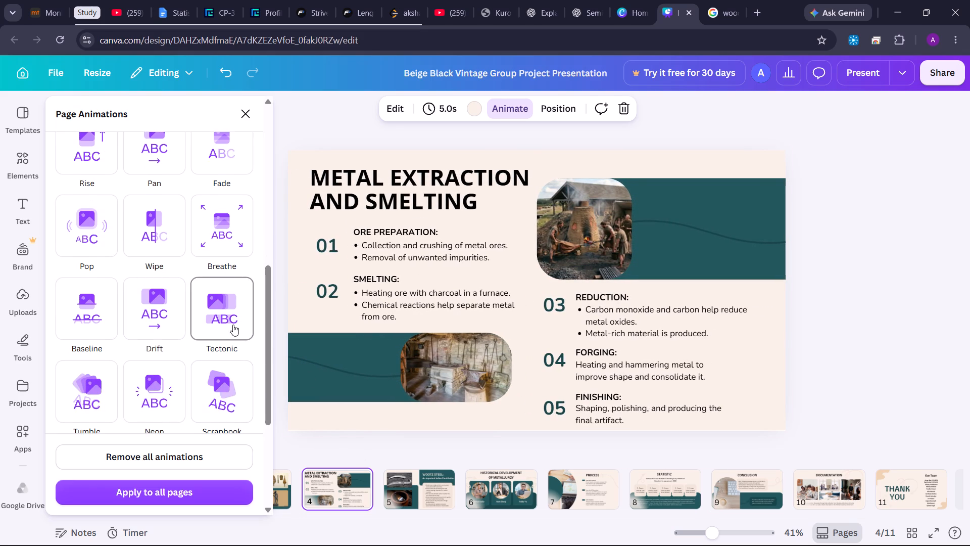
{"action": "left_click", "coordinate": [233, 325]}
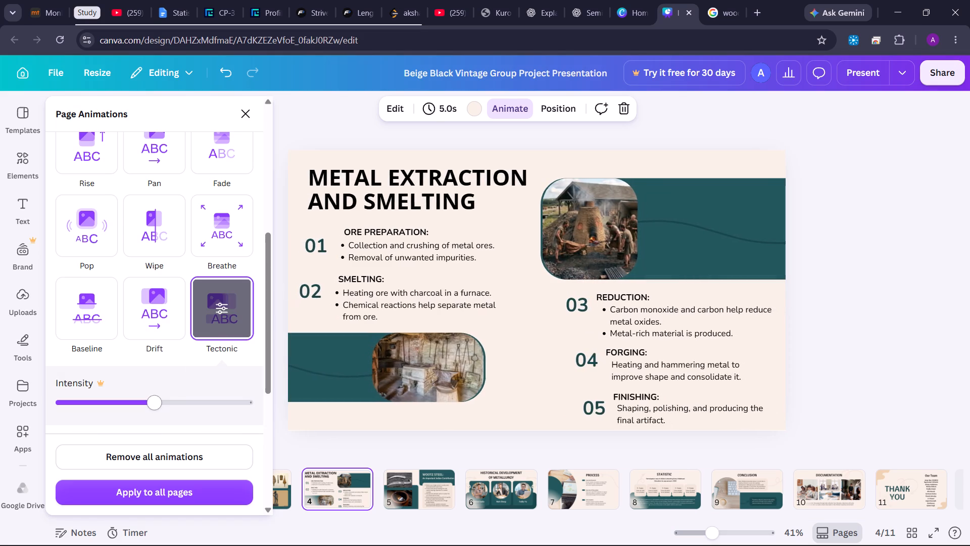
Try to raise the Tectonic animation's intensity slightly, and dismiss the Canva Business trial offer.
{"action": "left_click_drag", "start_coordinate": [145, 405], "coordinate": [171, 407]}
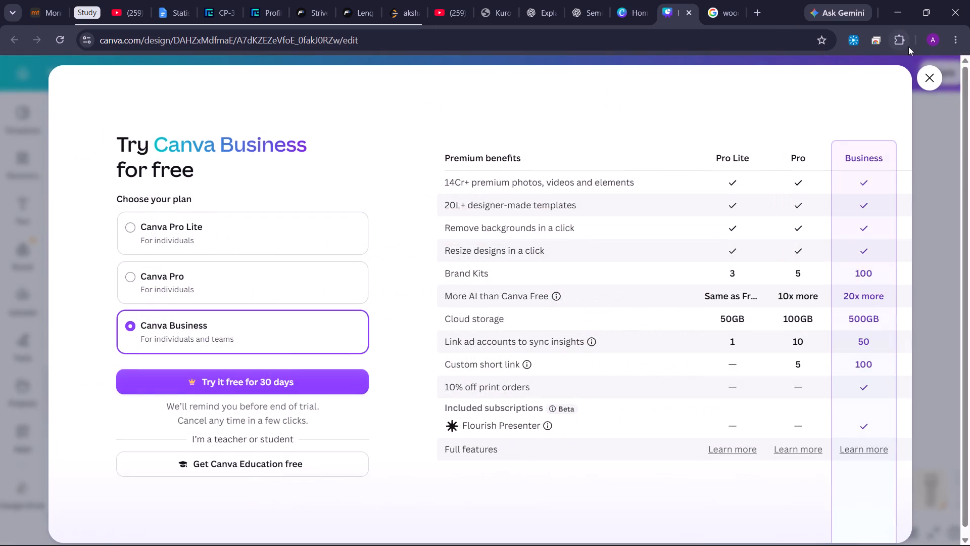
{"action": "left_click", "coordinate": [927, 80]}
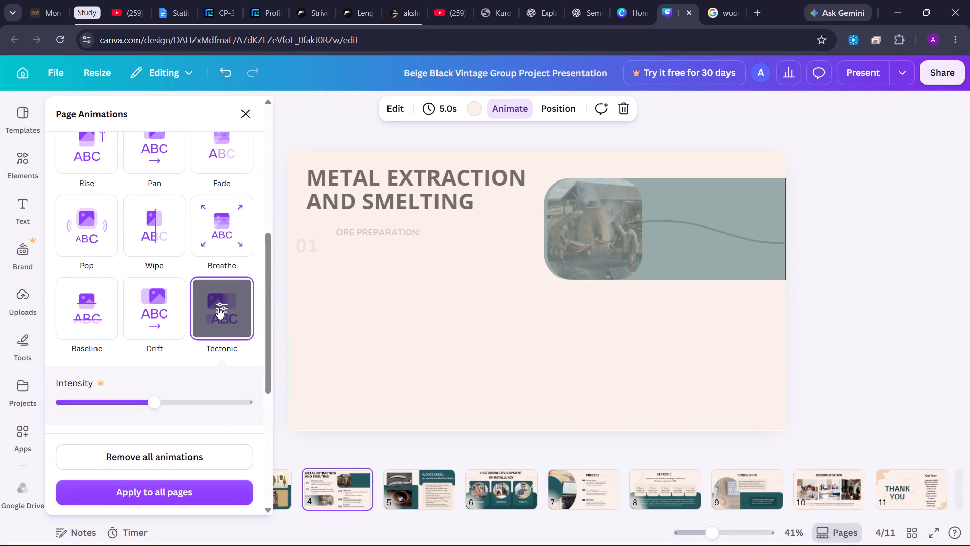
Apply the Simple page animation from the Featured group to the Metal Extraction and Smelting slide and close the animation settings.
{"action": "scroll", "coordinate": [151, 315], "scroll_direction": "down", "scroll_amount": 3}
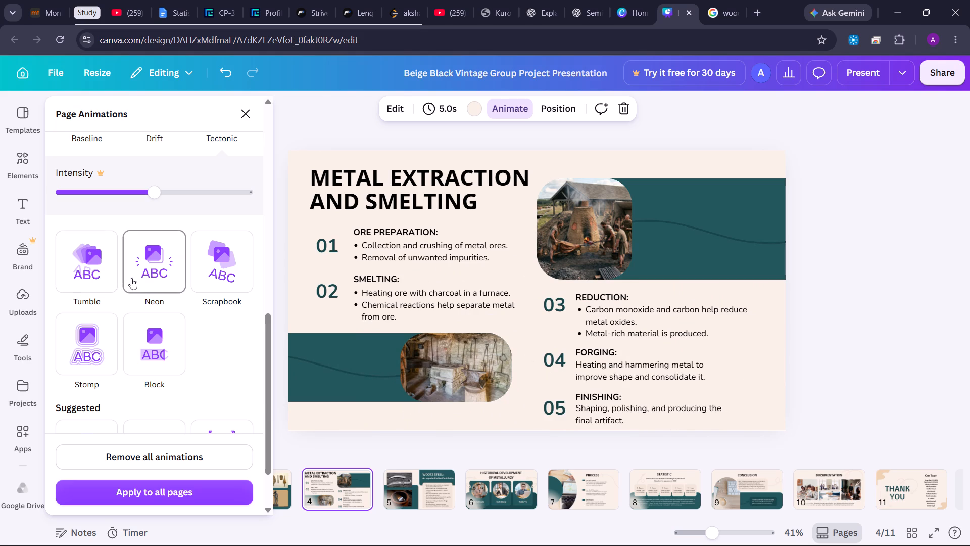
{"action": "scroll", "coordinate": [139, 365], "scroll_direction": "up", "scroll_amount": 3}
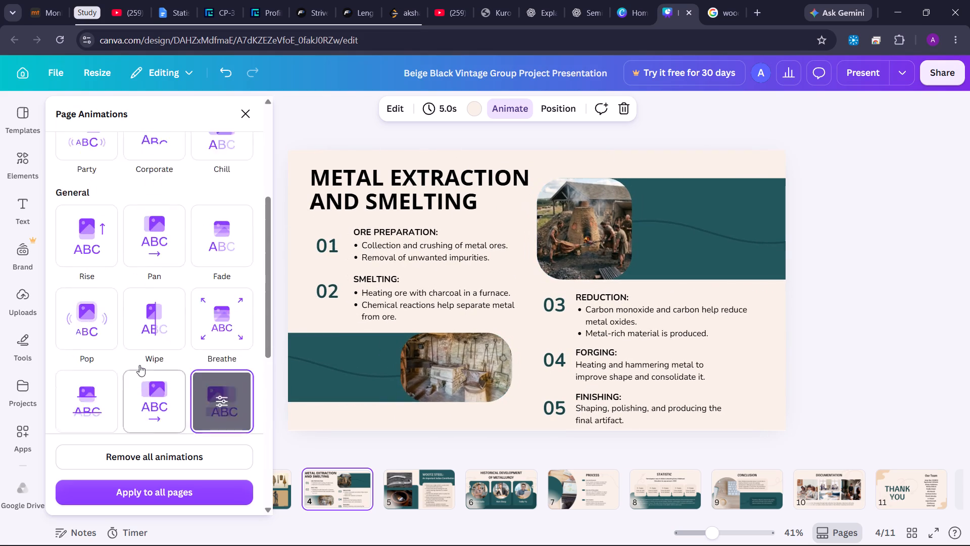
{"action": "scroll", "coordinate": [139, 365], "scroll_direction": "up", "scroll_amount": 2}
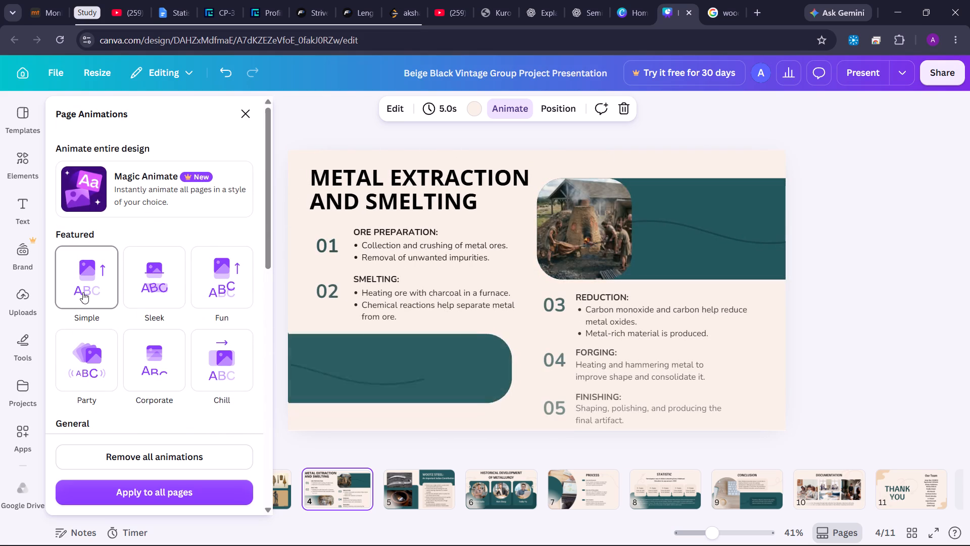
{"action": "left_click", "coordinate": [83, 292]}
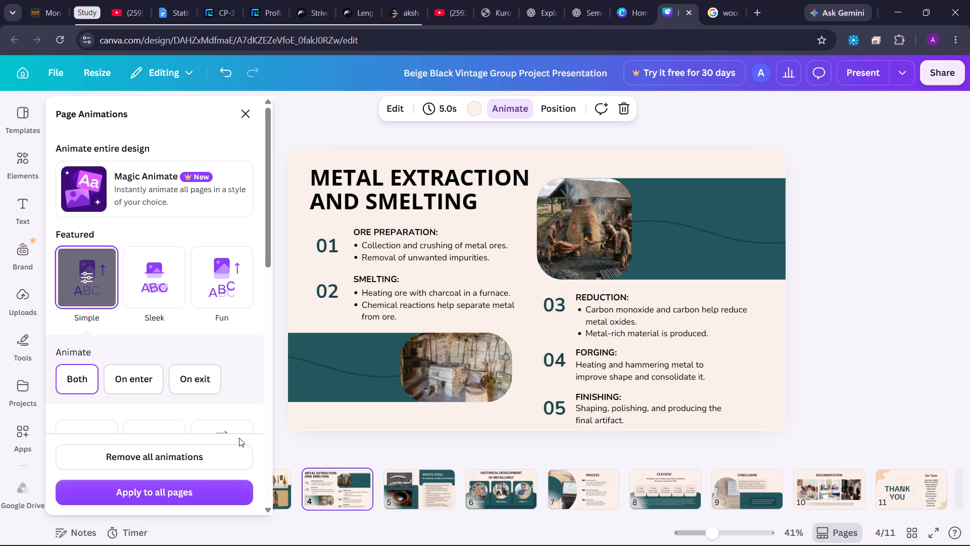
{"action": "scroll", "coordinate": [172, 211], "scroll_direction": "down", "scroll_amount": 4}
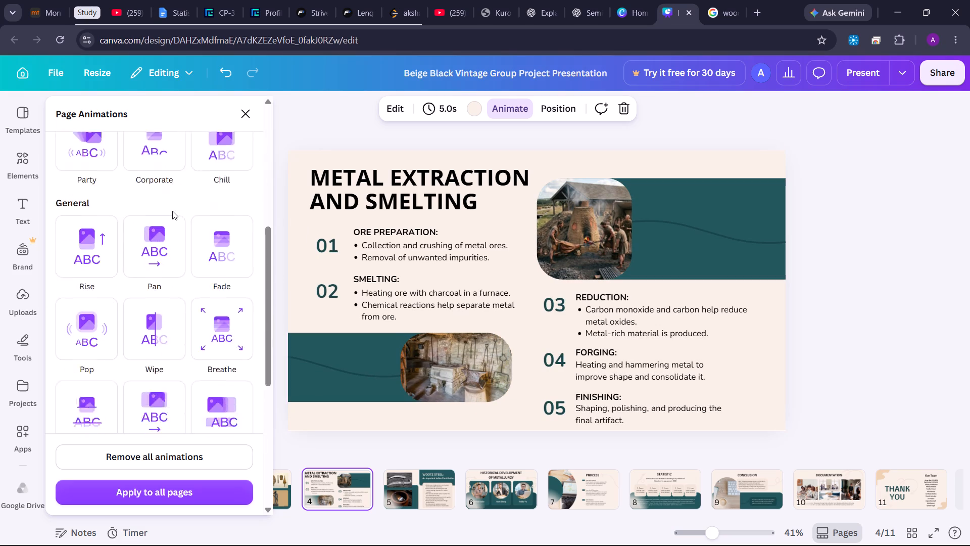
{"action": "scroll", "coordinate": [172, 211], "scroll_direction": "down", "scroll_amount": 5}
{"action": "scroll", "coordinate": [172, 211], "scroll_direction": "up", "scroll_amount": 9}
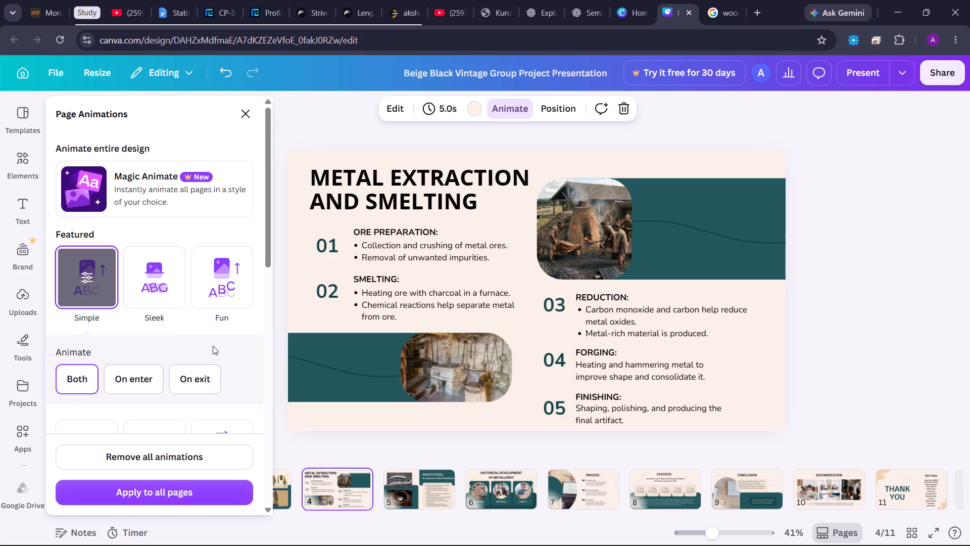
{"action": "left_click", "coordinate": [322, 444]}
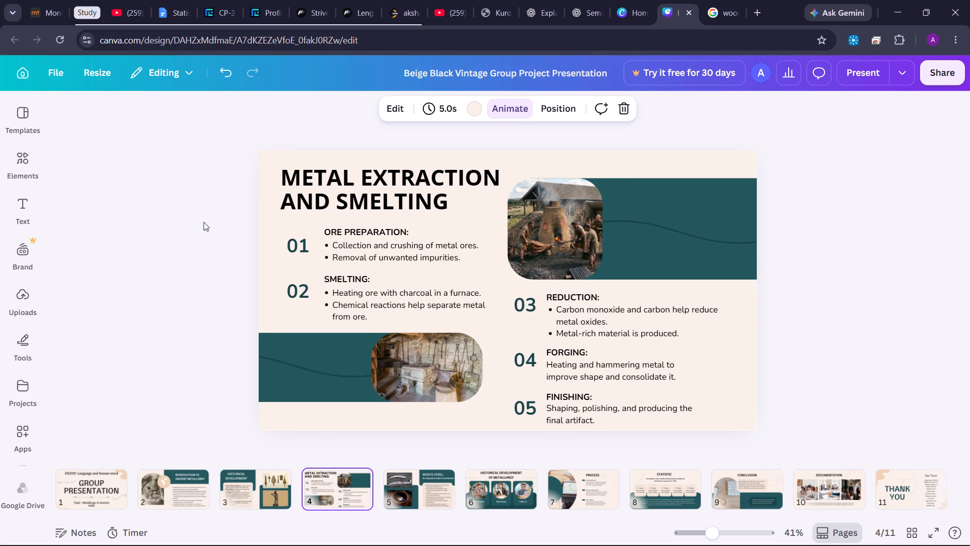
Set the Metal Extraction and Smelting slide's Simple animation to play on enter only and apply it to all pages.
{"action": "left_click", "coordinate": [253, 499]}
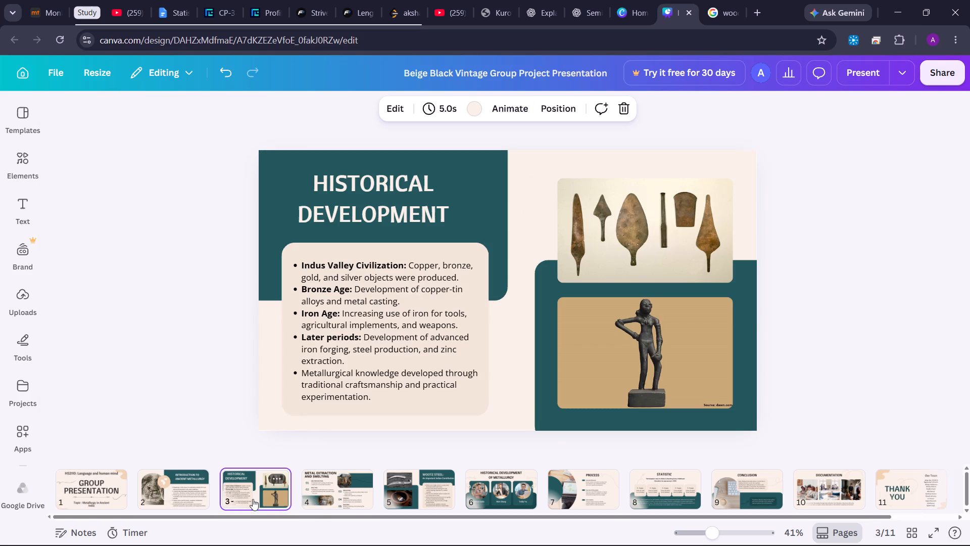
{"action": "left_click", "coordinate": [318, 508]}
{"action": "left_click", "coordinate": [277, 492]}
{"action": "key", "text": "Right"}
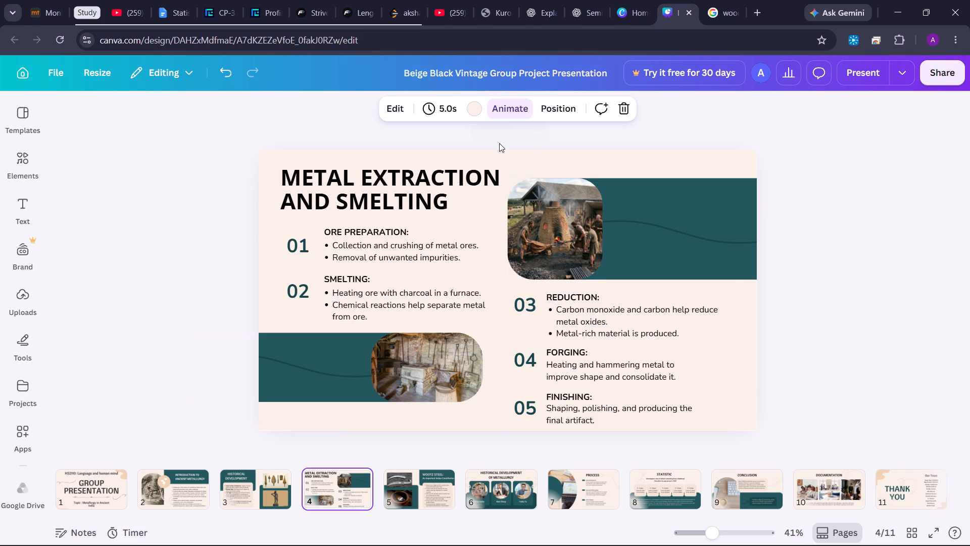
{"action": "key", "text": "Right"}
{"action": "key", "text": "Left"}
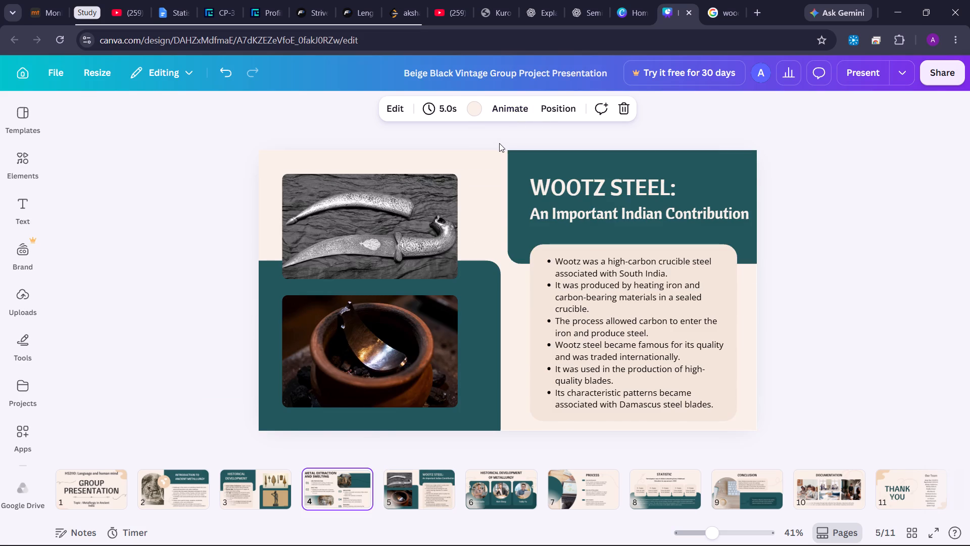
{"action": "left_click", "coordinate": [503, 105]}
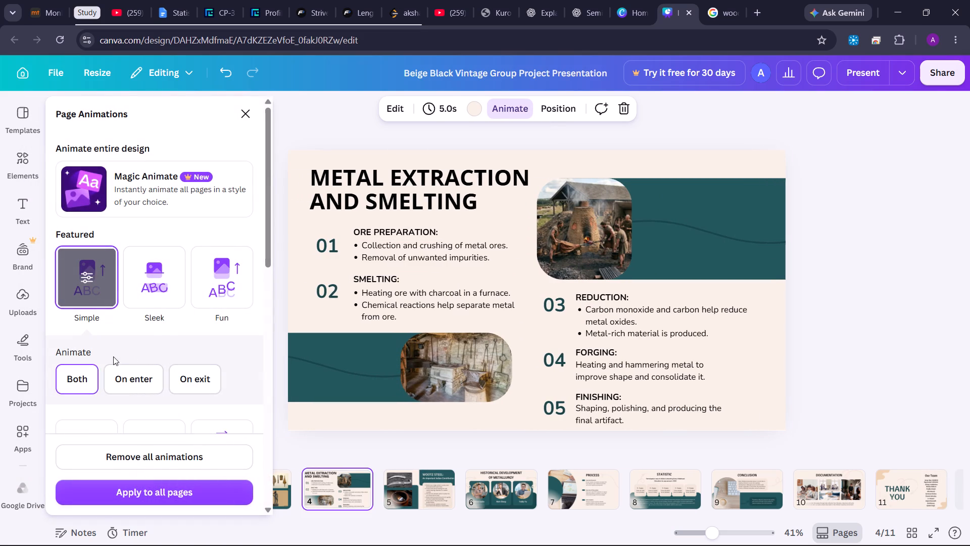
{"action": "left_click", "coordinate": [120, 375]}
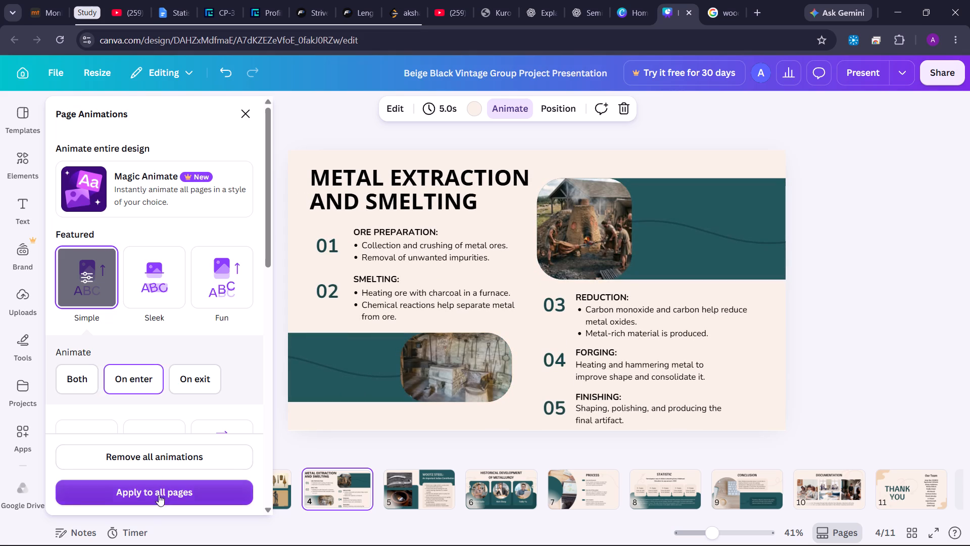
{"action": "left_click", "coordinate": [159, 495]}
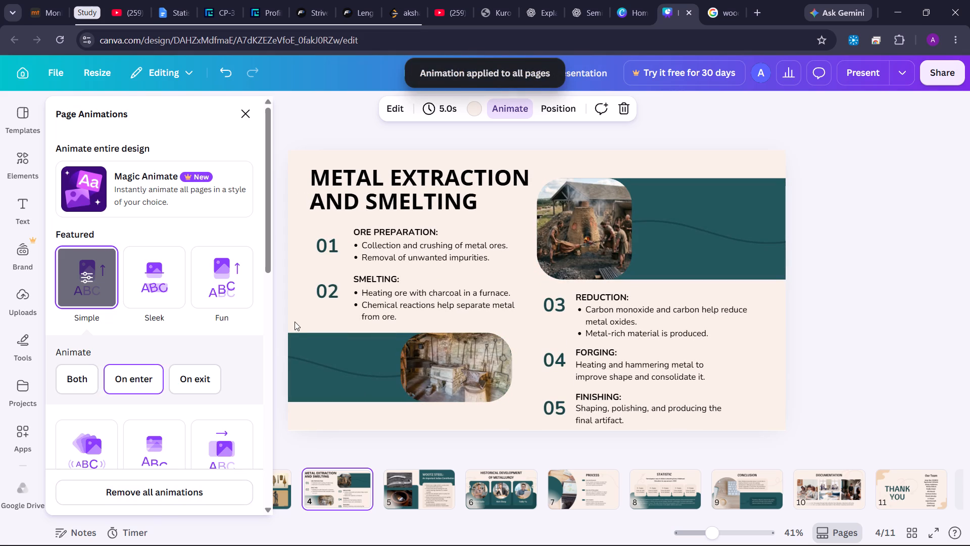
{"action": "left_click", "coordinate": [251, 119]}
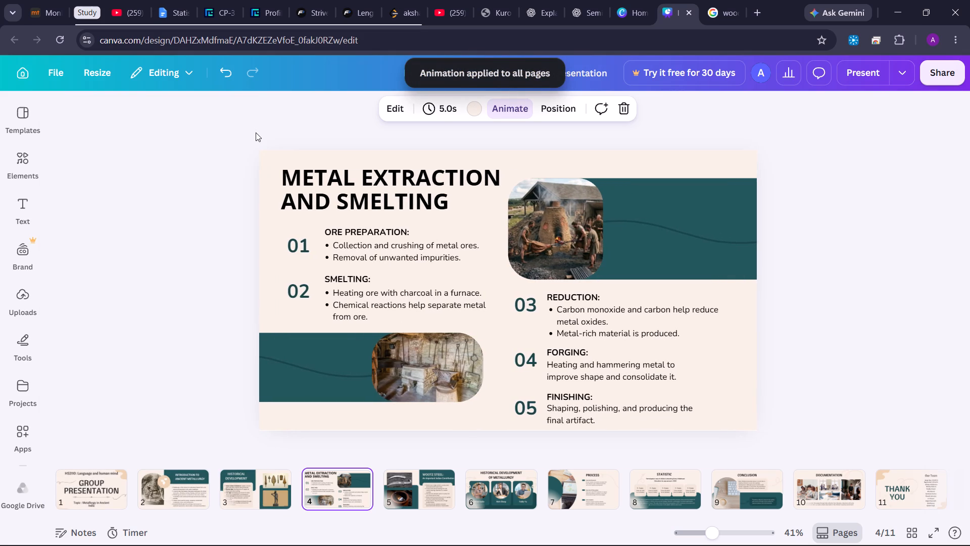
Switch between the Historical Development and Metal Extraction and Smelting slides to check the applied animation.
{"action": "key", "text": "Left"}
{"action": "key", "text": "Left"}
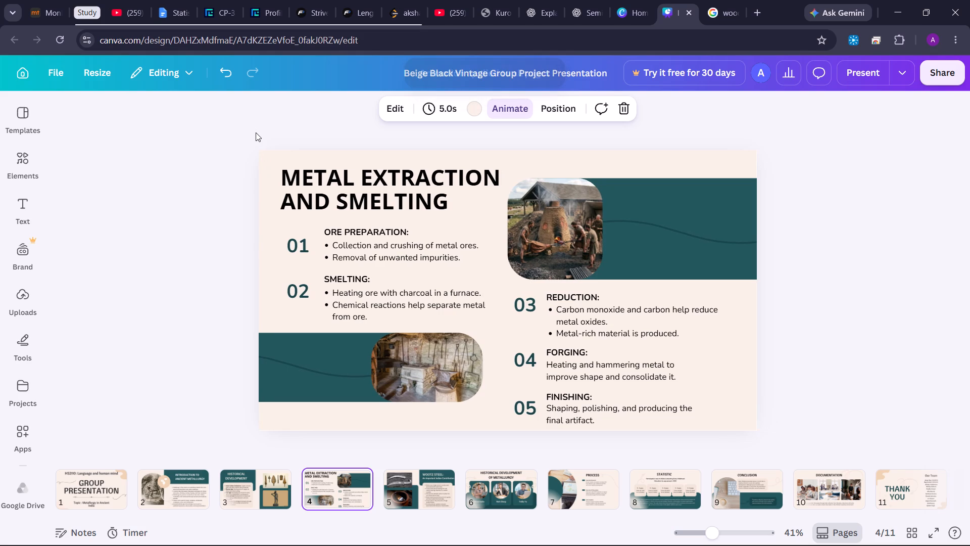
{"action": "left_click", "coordinate": [259, 503]}
{"action": "left_click", "coordinate": [333, 490]}
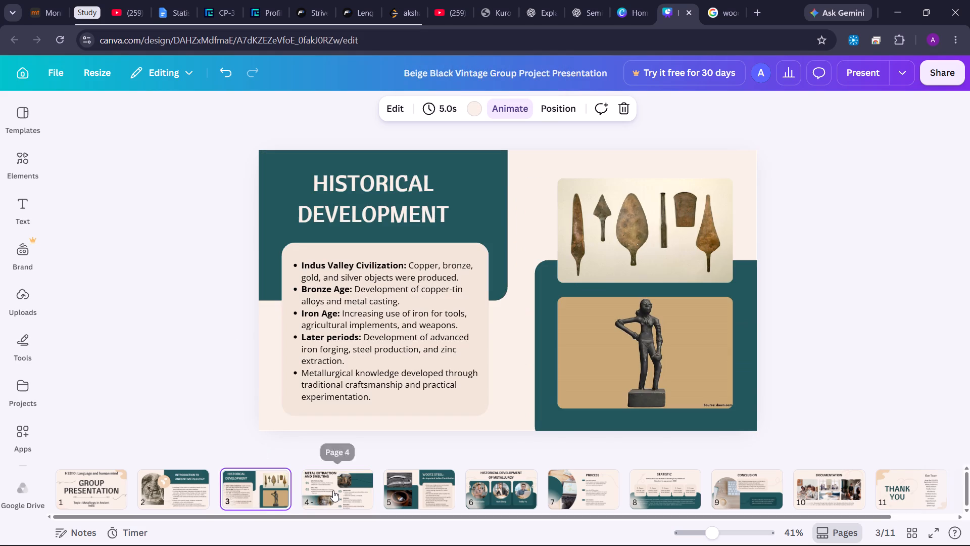
{"action": "left_click", "coordinate": [273, 490]}
{"action": "key", "text": "Right"}
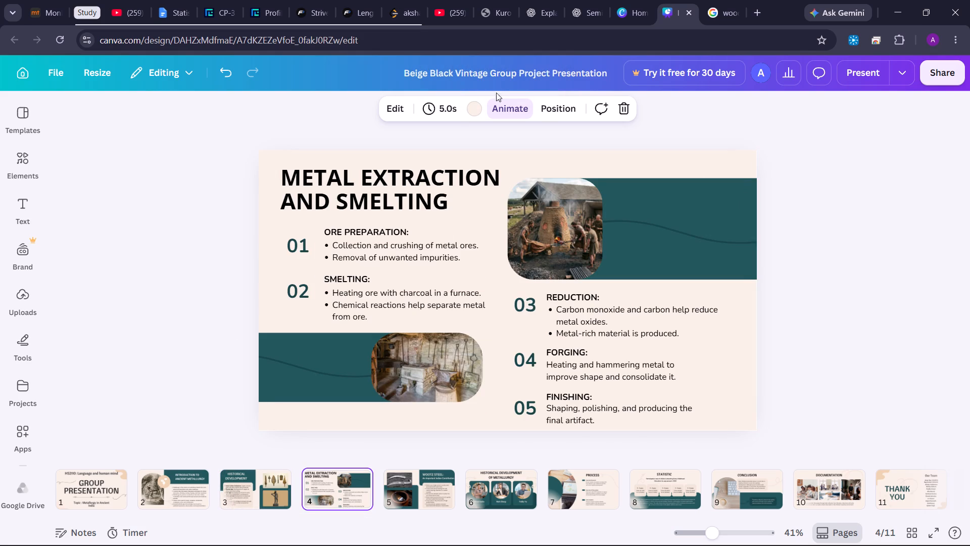
Apply the Sleek page animation to the Wootz Steel slide, set to play on both enter and exit.
{"action": "left_click", "coordinate": [497, 100]}
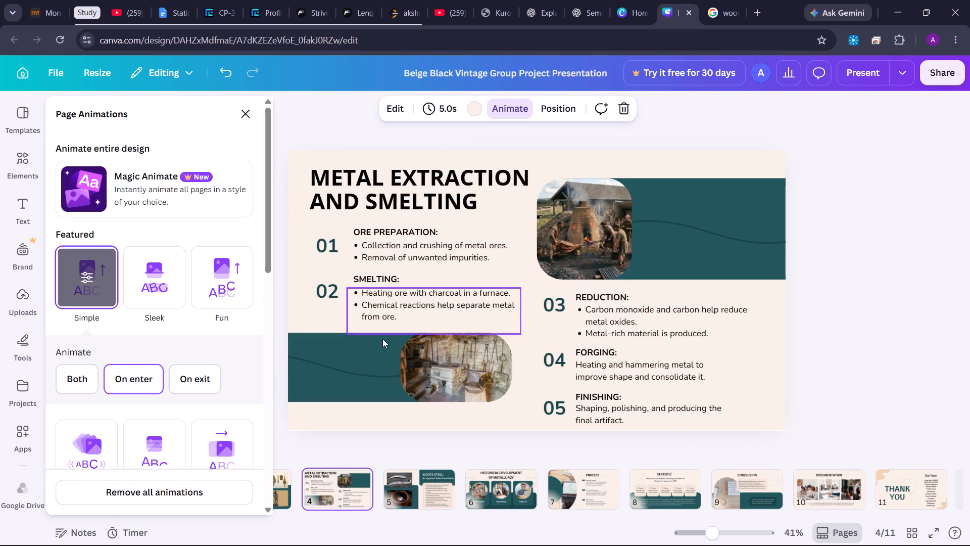
{"action": "left_click", "coordinate": [401, 477]}
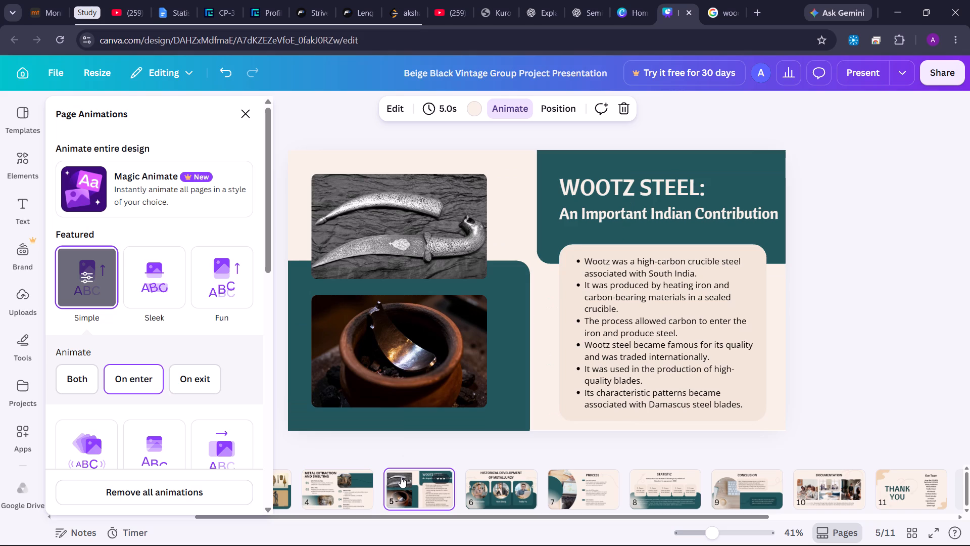
{"action": "left_click", "coordinate": [87, 284]}
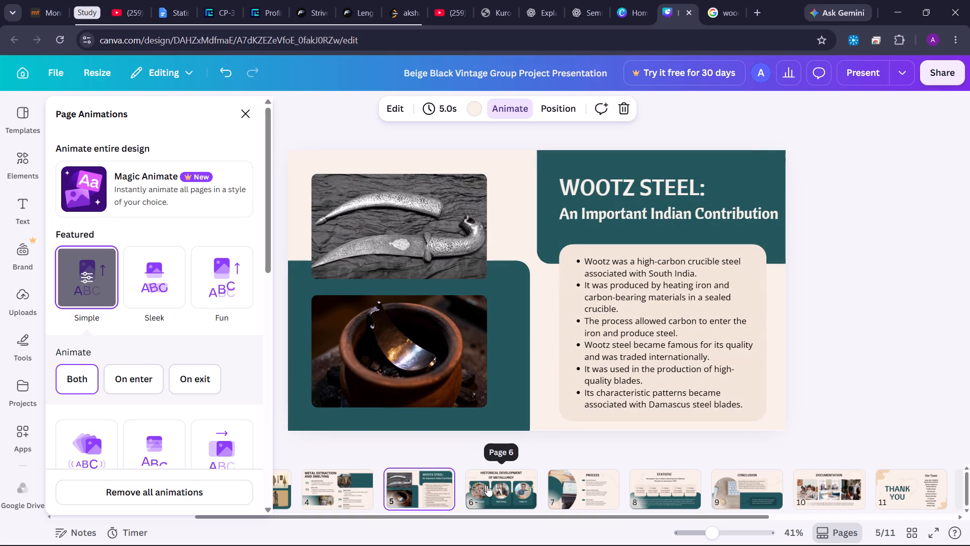
{"action": "left_click", "coordinate": [167, 286]}
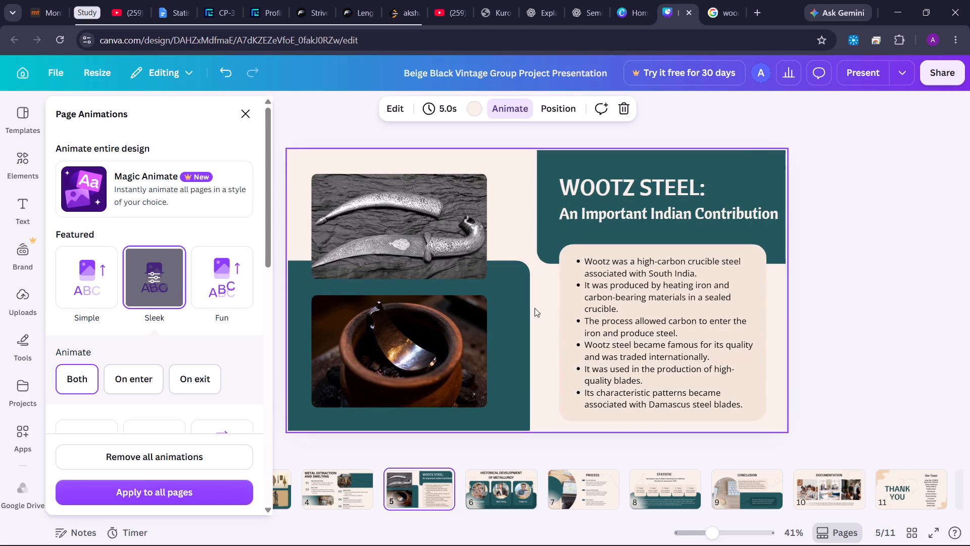
{"action": "left_click", "coordinate": [592, 289]}
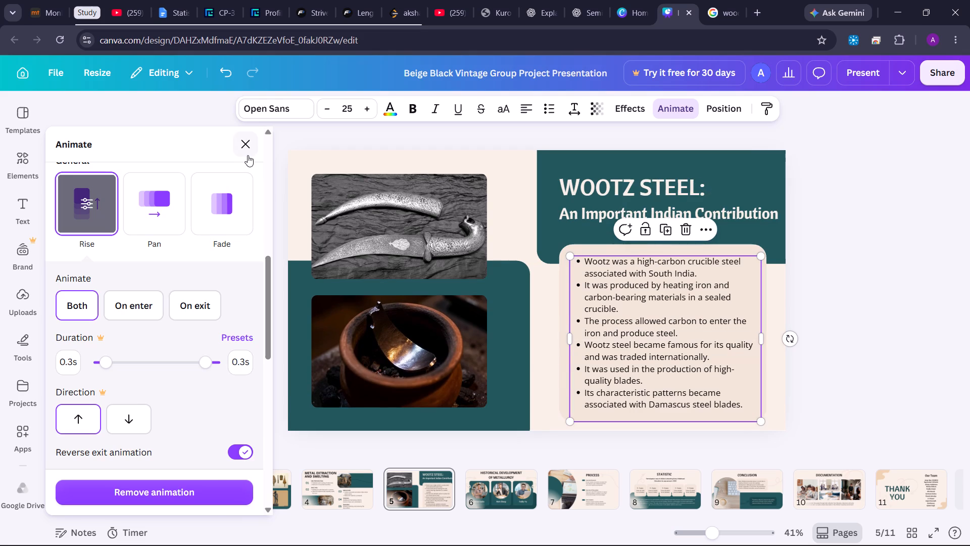
{"action": "left_click", "coordinate": [248, 155]}
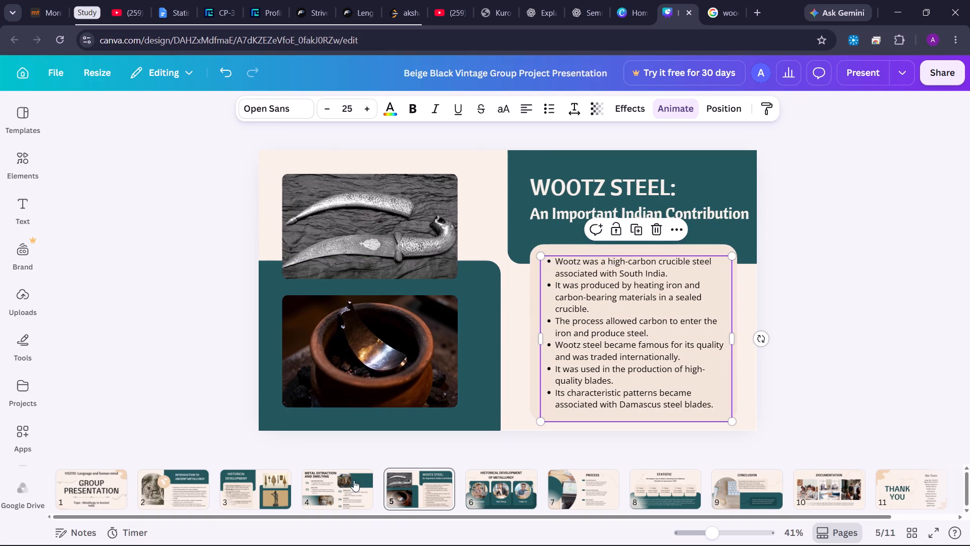
Review the page animation settings of the Metal Extraction and Smelting, Wootz Steel and Process slides.
{"action": "left_click", "coordinate": [407, 482]}
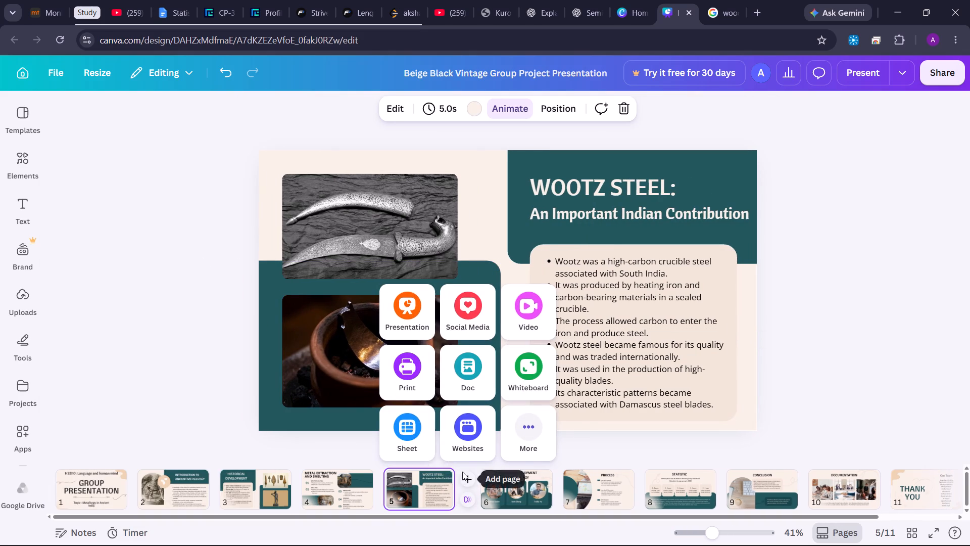
{"action": "left_click", "coordinate": [360, 480]}
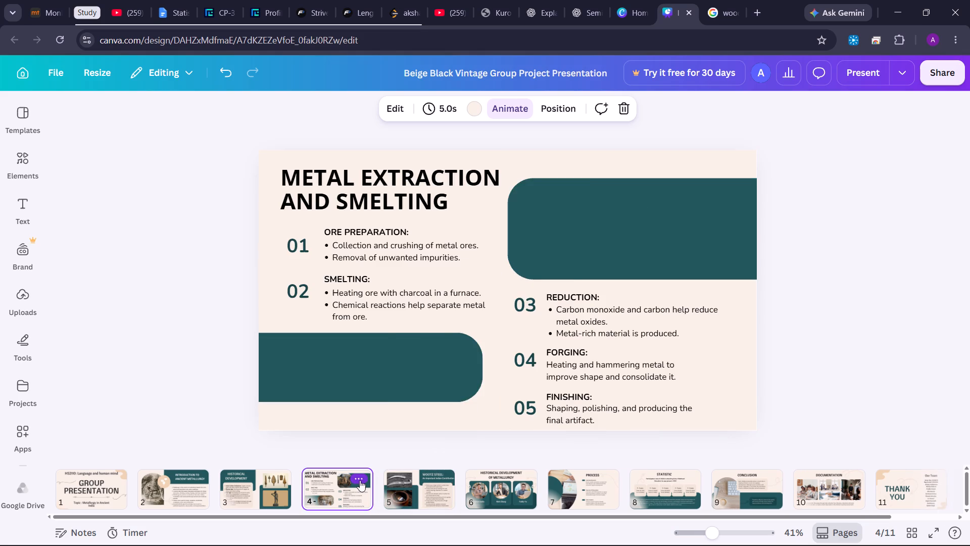
{"action": "left_click", "coordinate": [423, 486]}
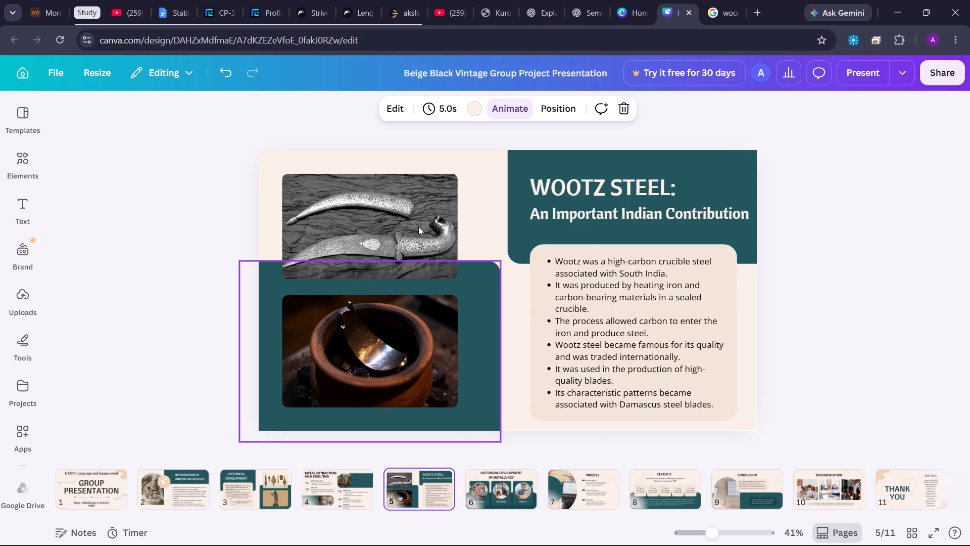
{"action": "left_click", "coordinate": [506, 108]}
{"action": "left_click", "coordinate": [506, 108]}
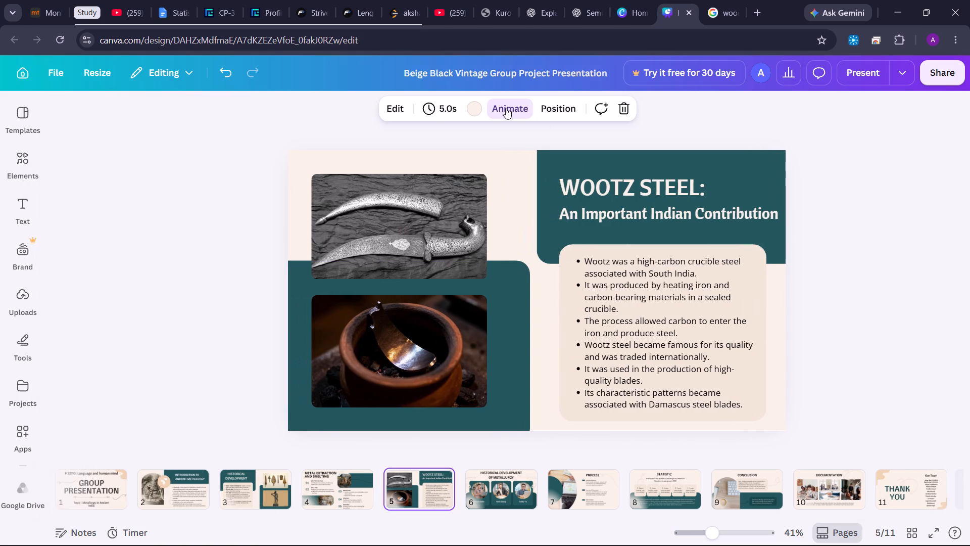
{"action": "left_click", "coordinate": [507, 117]}
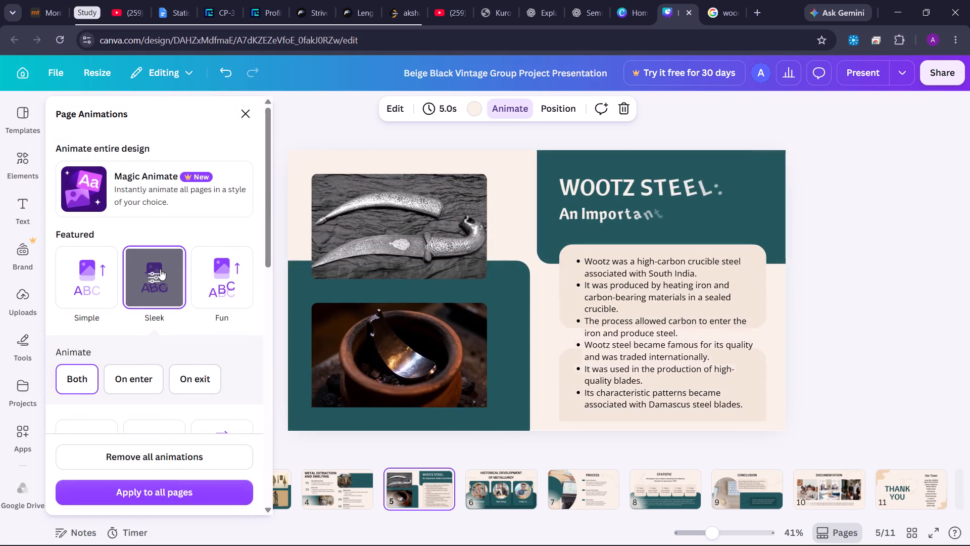
{"action": "left_click", "coordinate": [358, 500]}
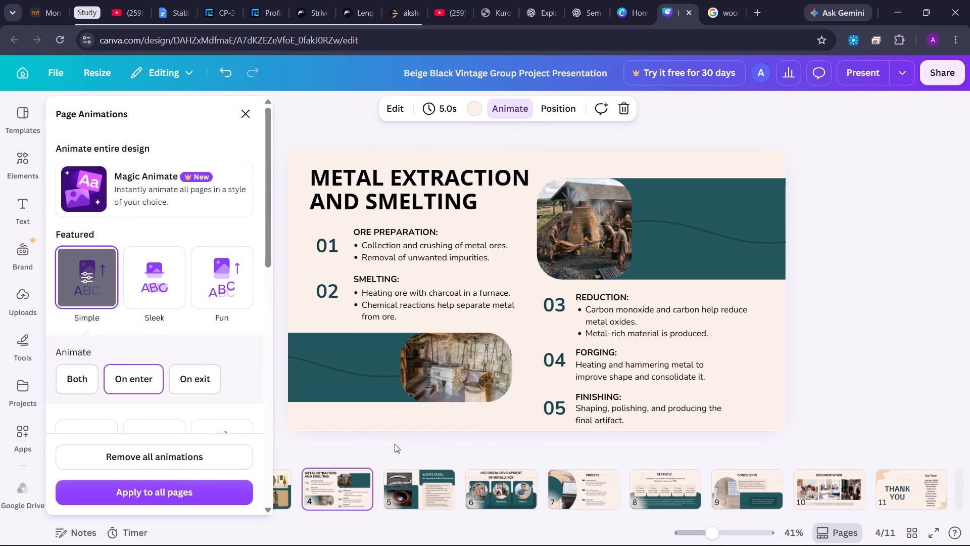
{"action": "left_click", "coordinate": [415, 483]}
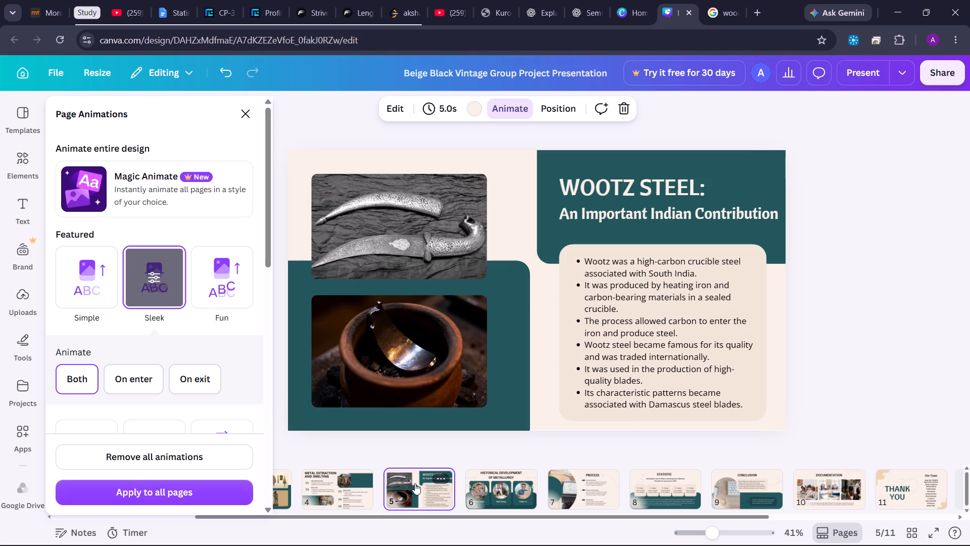
{"action": "left_click", "coordinate": [557, 486]}
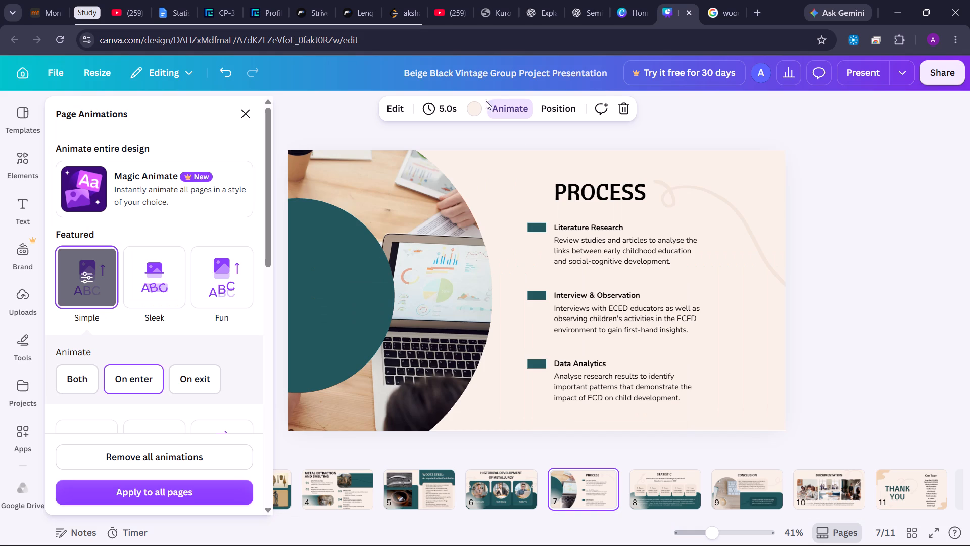
{"action": "left_click", "coordinate": [864, 178]}
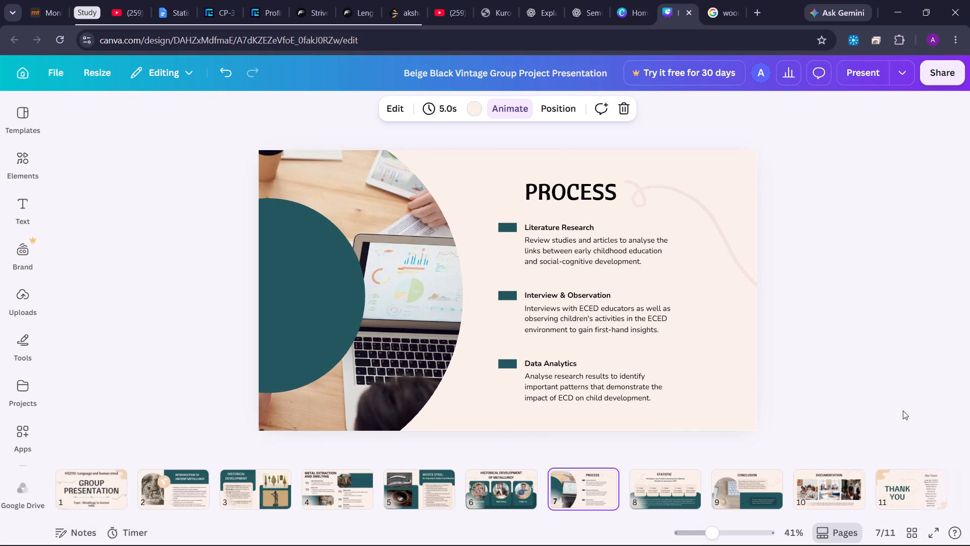
Preview the page animations in full screen from the title slide through the Historical Development of Metallurgy slide, then exit.
{"action": "left_click", "coordinate": [872, 71]}
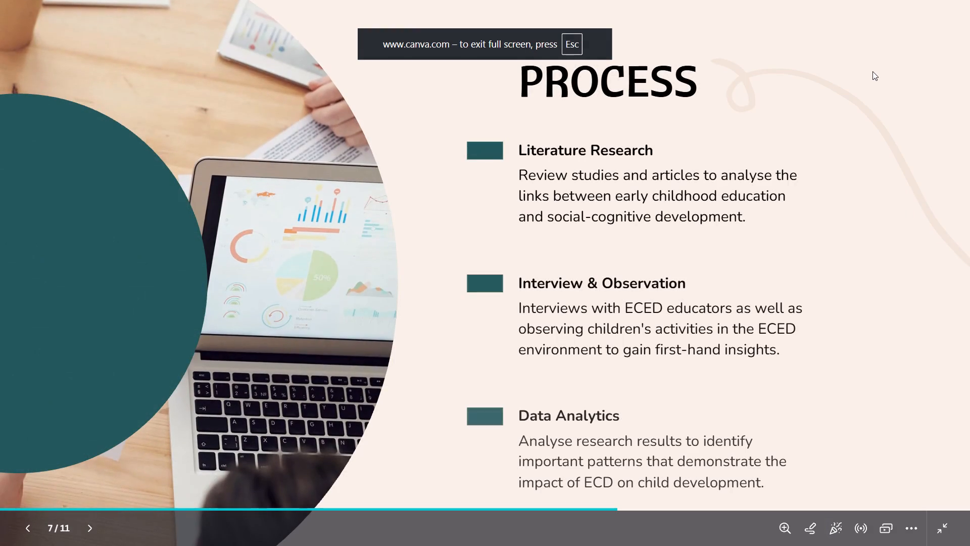
{"action": "key", "text": "Left"}
{"action": "key", "text": "Left"}
{"action": "key", "text": "Left"}
{"action": "key", "text": "Left"}
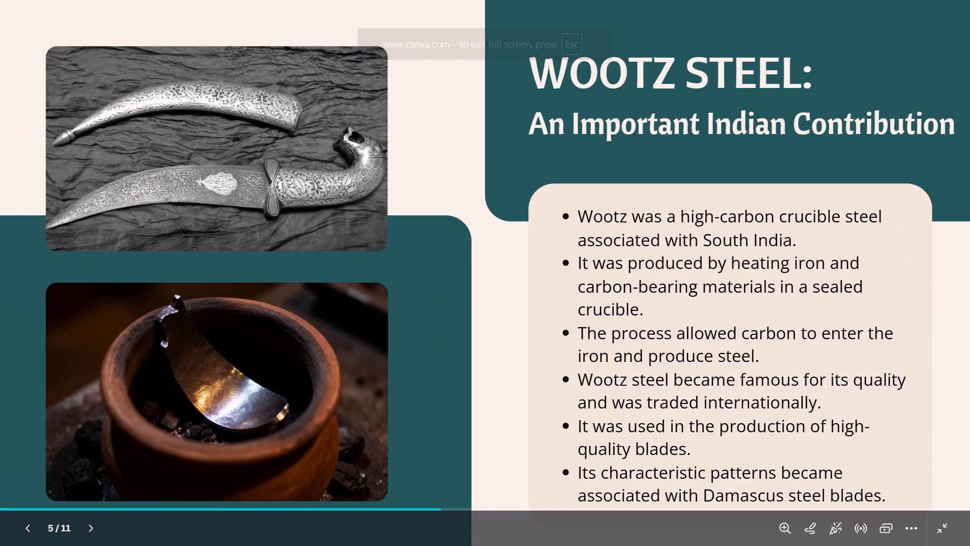
{"action": "key", "text": "Left"}
{"action": "key", "text": "Left"}
{"action": "key", "text": "Left"}
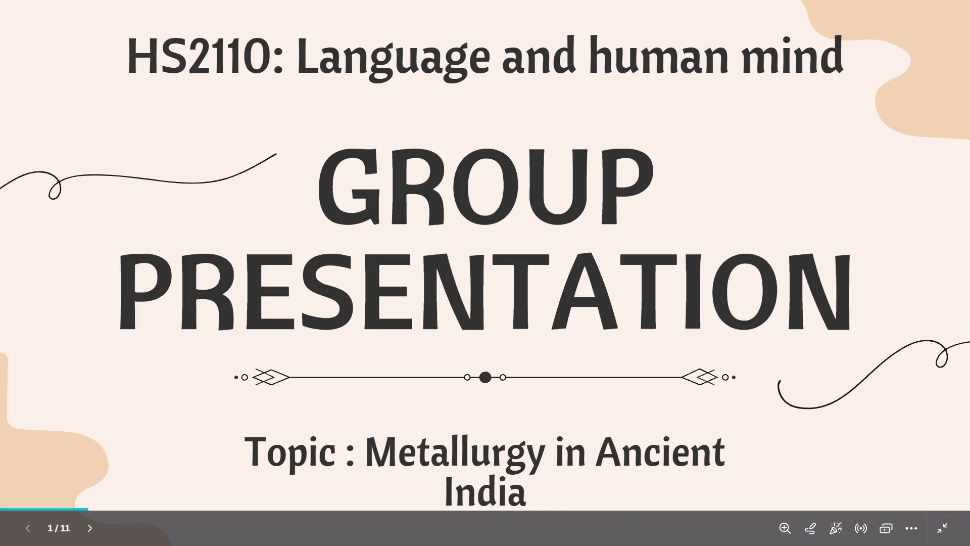
{"action": "key", "text": "Right"}
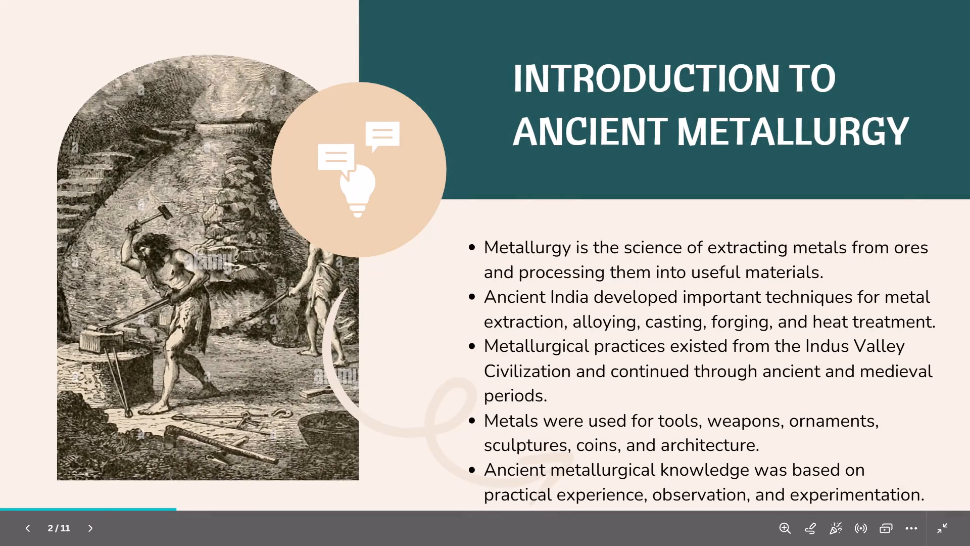
{"action": "key", "text": "Right"}
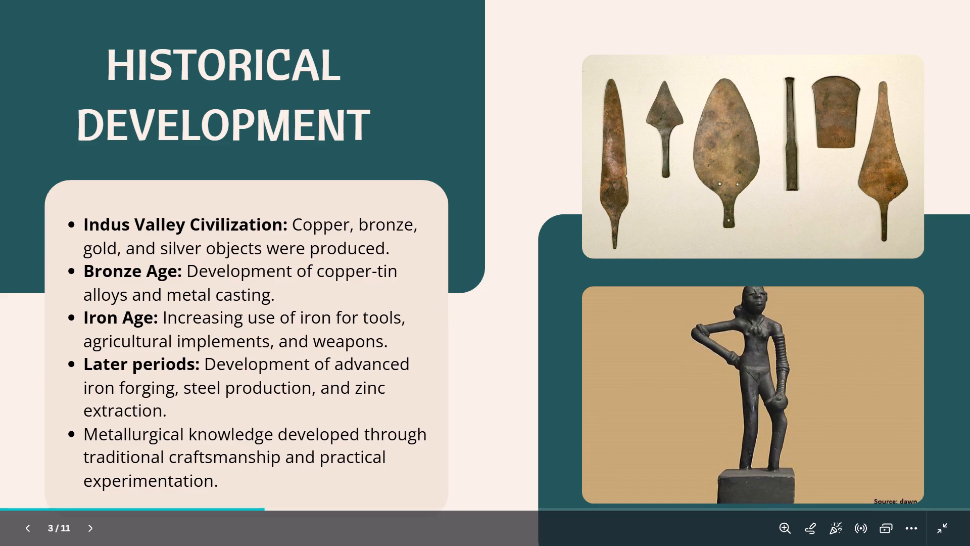
{"action": "key", "text": "Right"}
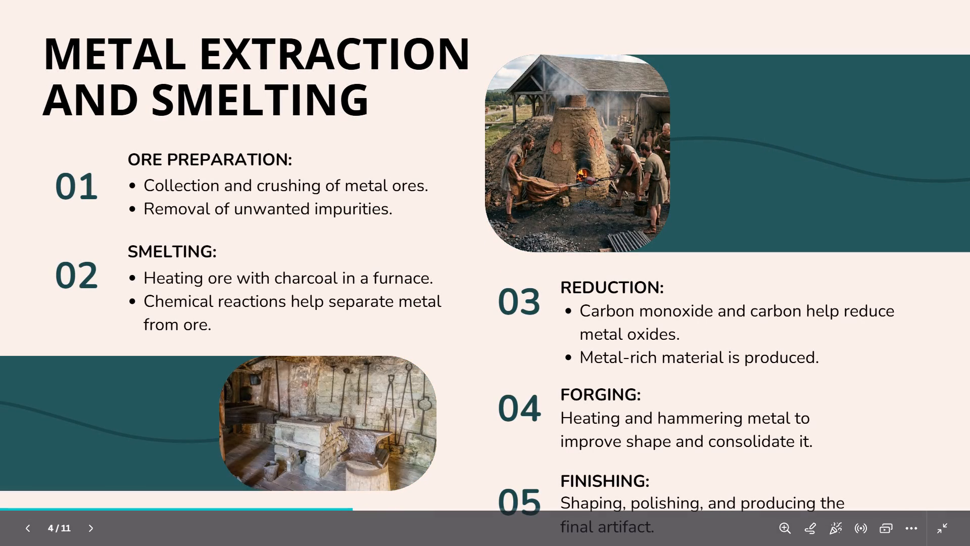
{"action": "key", "text": "Right"}
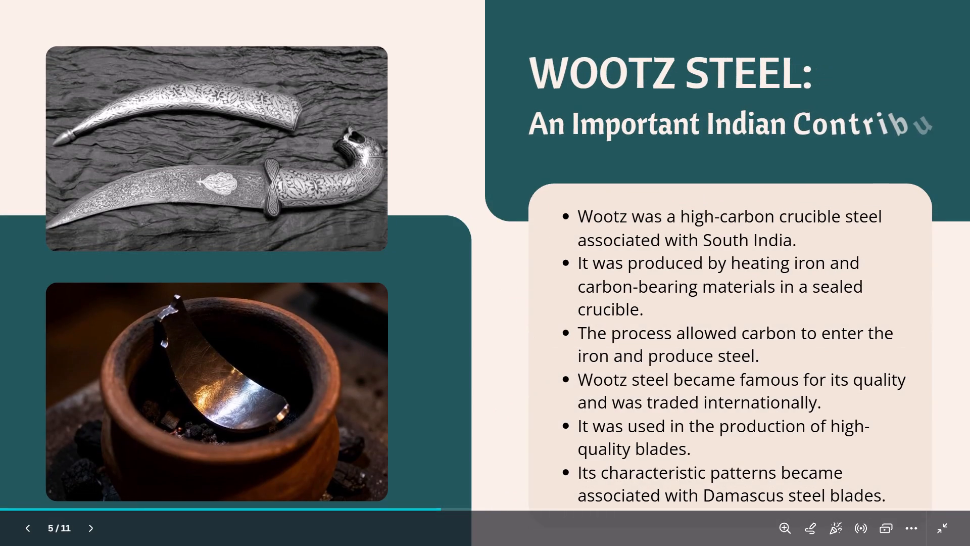
{"action": "key", "text": "Left"}
{"action": "key", "text": "Right"}
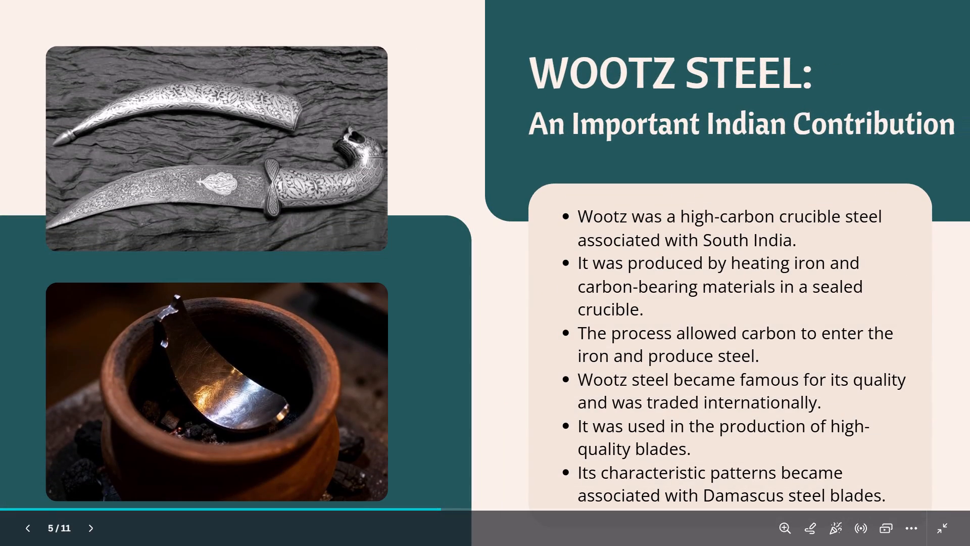
{"action": "key", "text": "Right"}
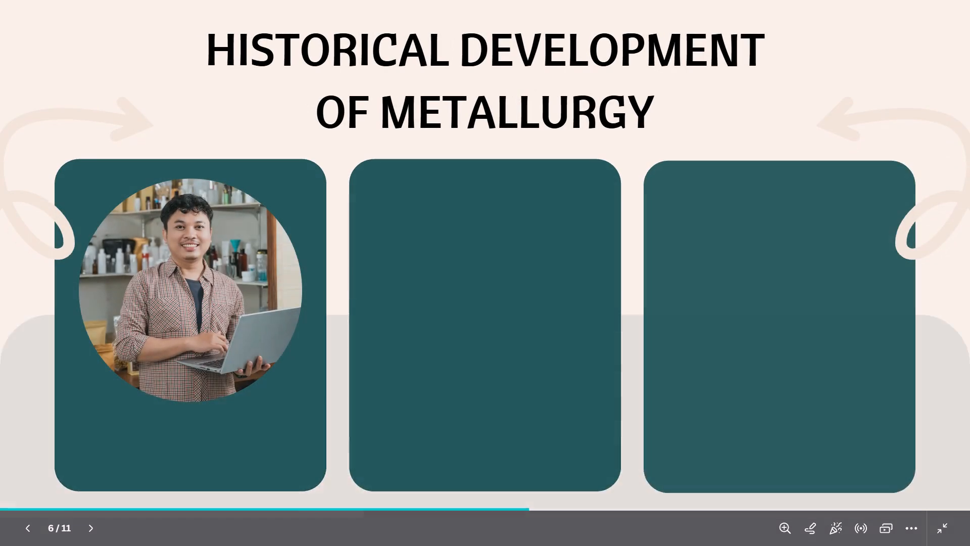
{"action": "key", "text": "f"}
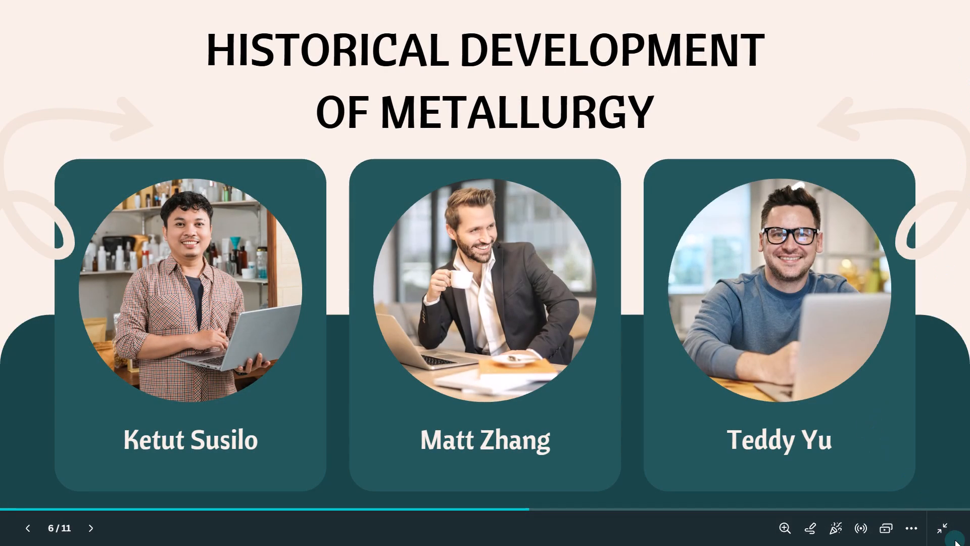
{"action": "left_click_drag", "start_coordinate": [955, 540], "coordinate": [943, 526]}
{"action": "left_click", "coordinate": [943, 526]}
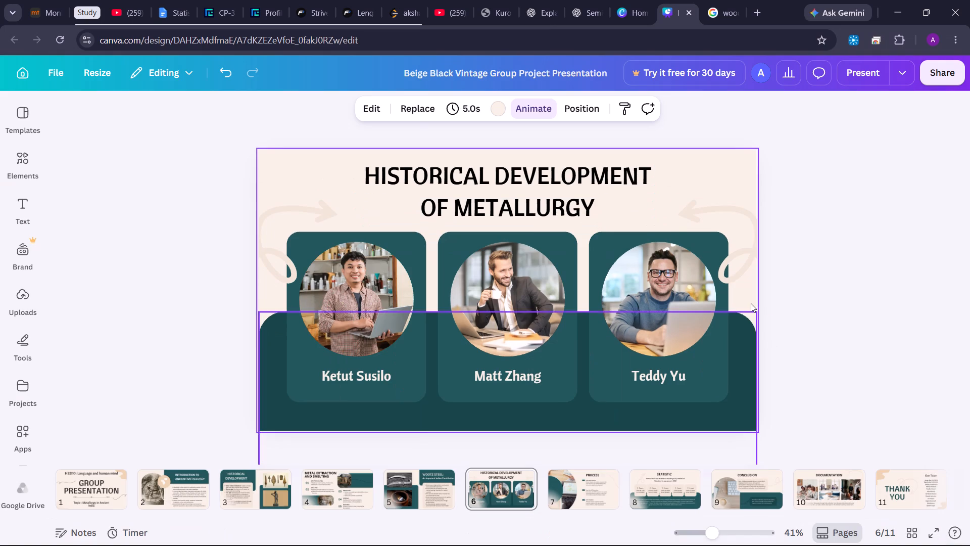
{"action": "left_click", "coordinate": [92, 481]}
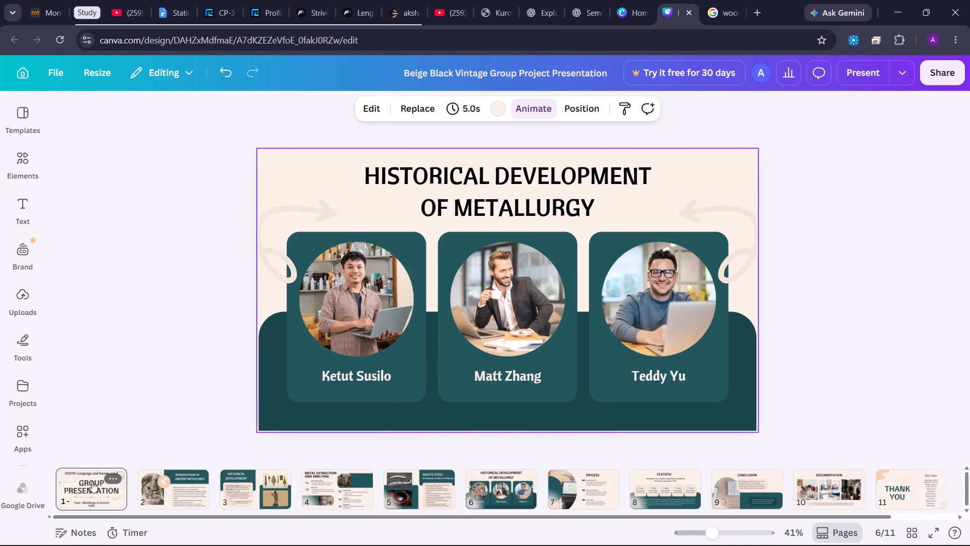
{"action": "left_click", "coordinate": [513, 111]}
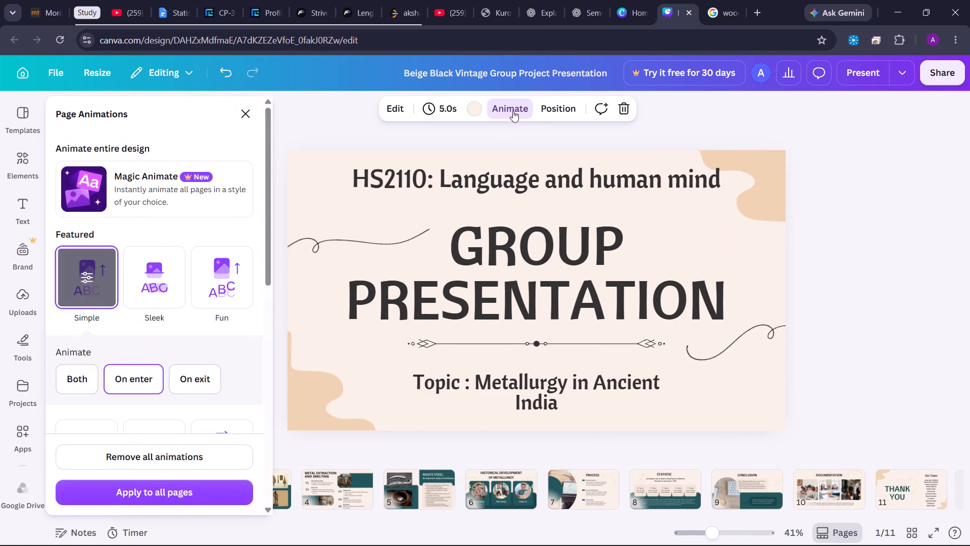
{"action": "left_click", "coordinate": [71, 376]}
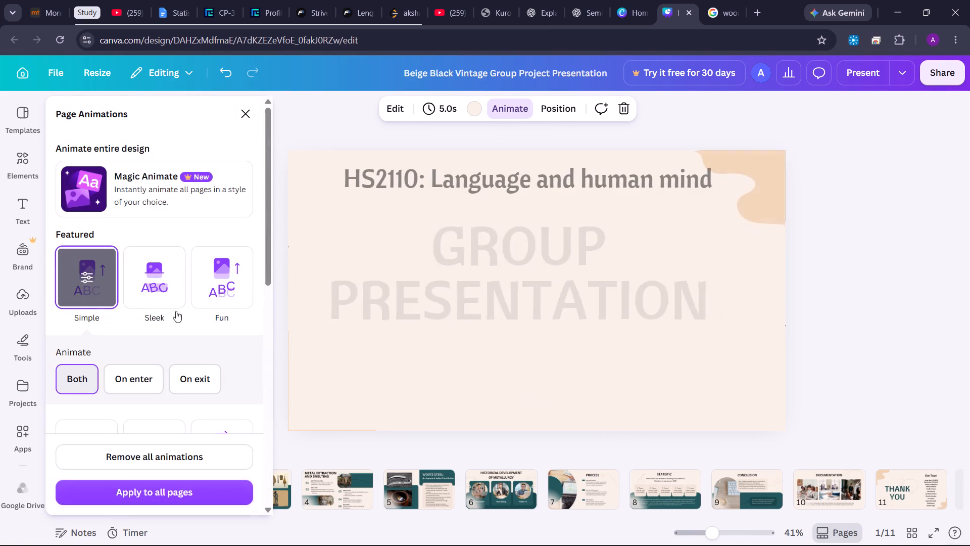
{"action": "left_click", "coordinate": [248, 118]}
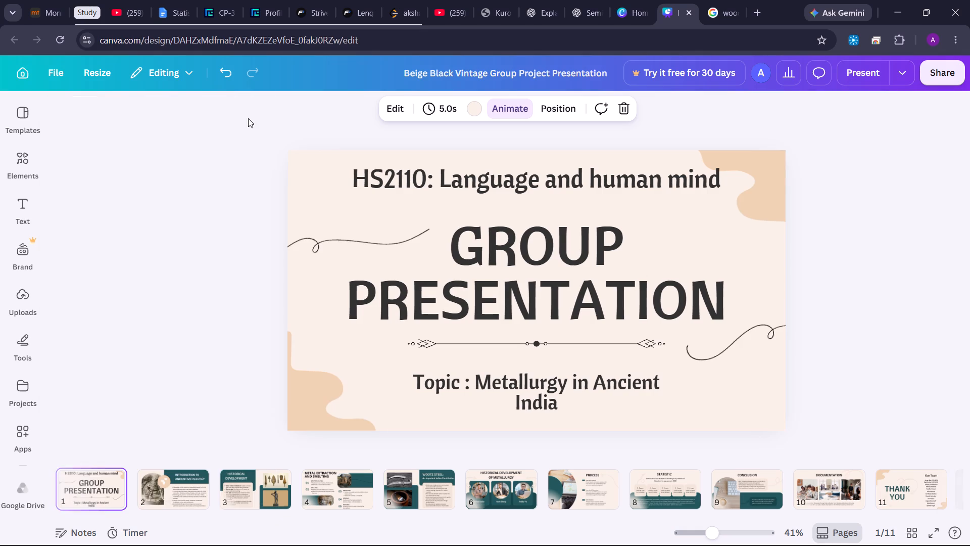
{"action": "left_click", "coordinate": [504, 108]}
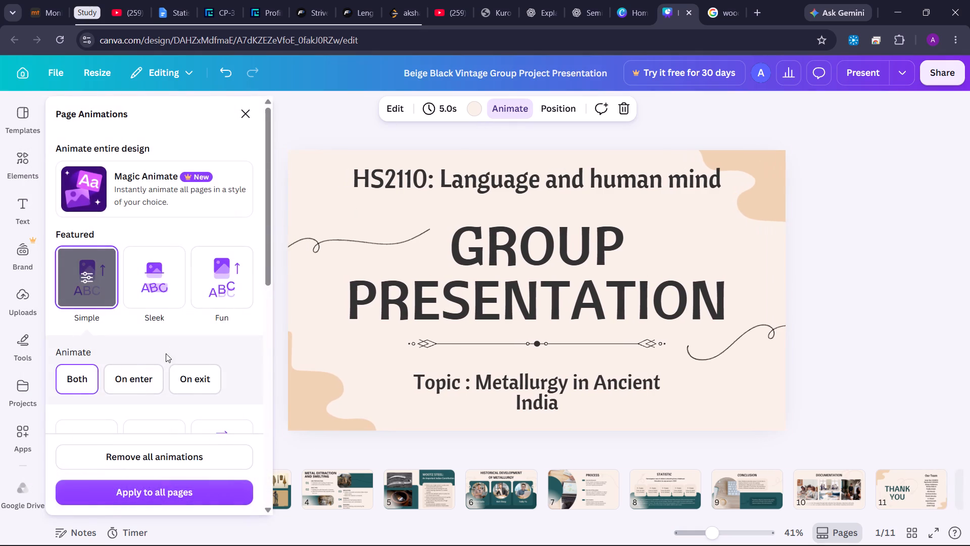
{"action": "left_click", "coordinate": [120, 485]}
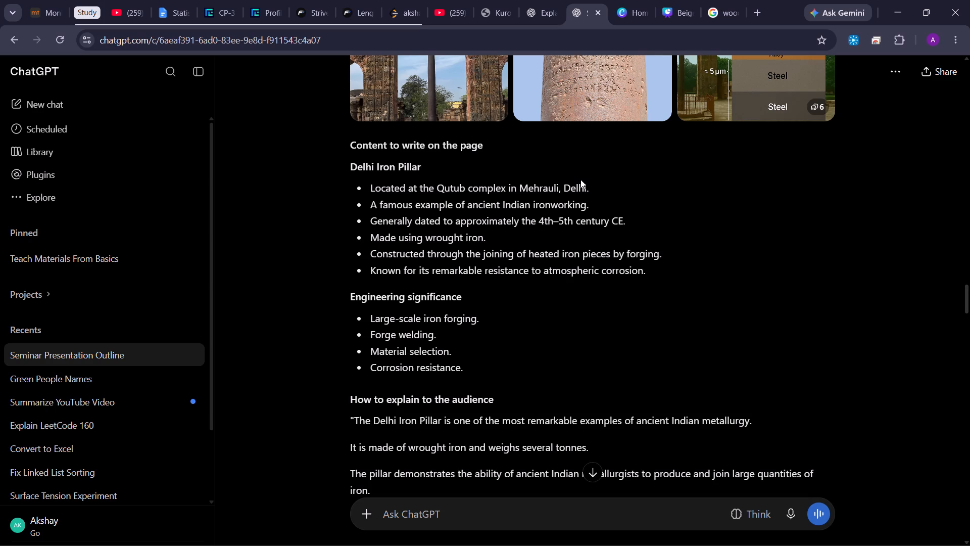
{"action": "scroll", "coordinate": [580, 179], "scroll_direction": "up", "scroll_amount": 3}
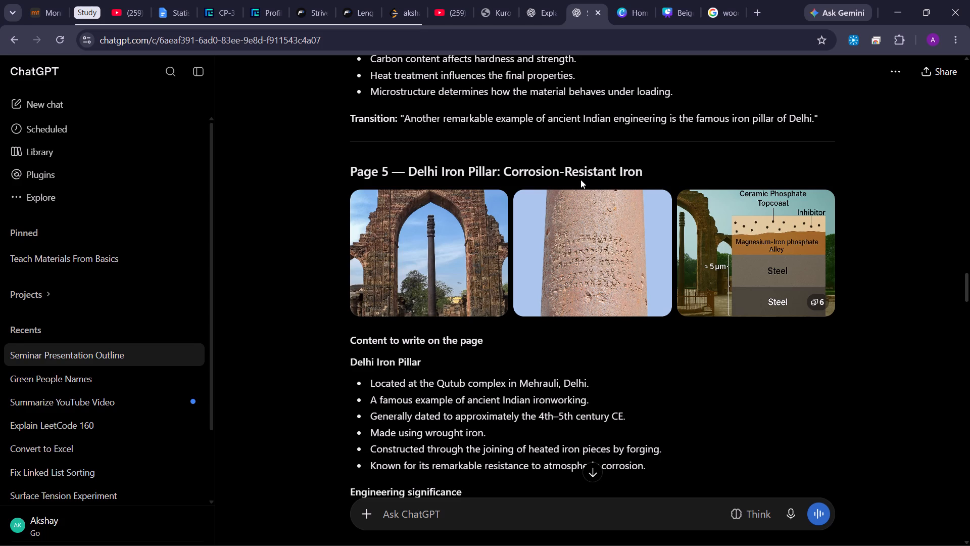
In Canva, replace slide 6's title with "DELHI IRON PILLAR:".
{"action": "left_click", "coordinate": [644, 0]}
{"action": "left_click", "coordinate": [660, 2]}
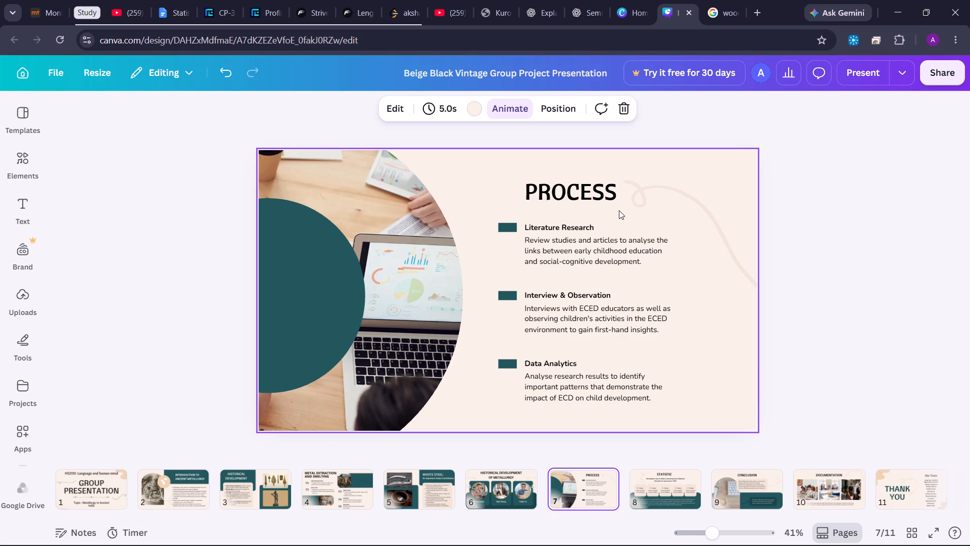
{"action": "left_click", "coordinate": [485, 479]}
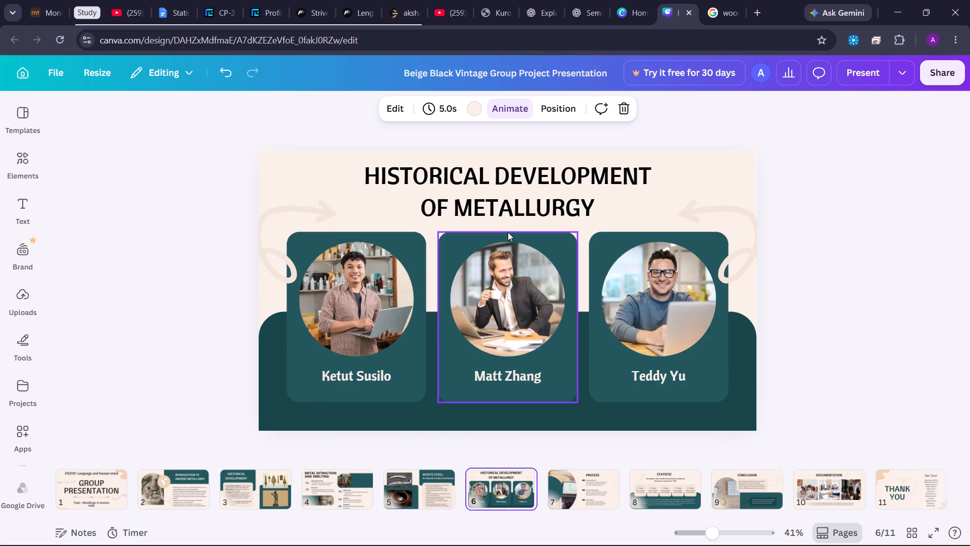
{"action": "double_click", "coordinate": [542, 186]}
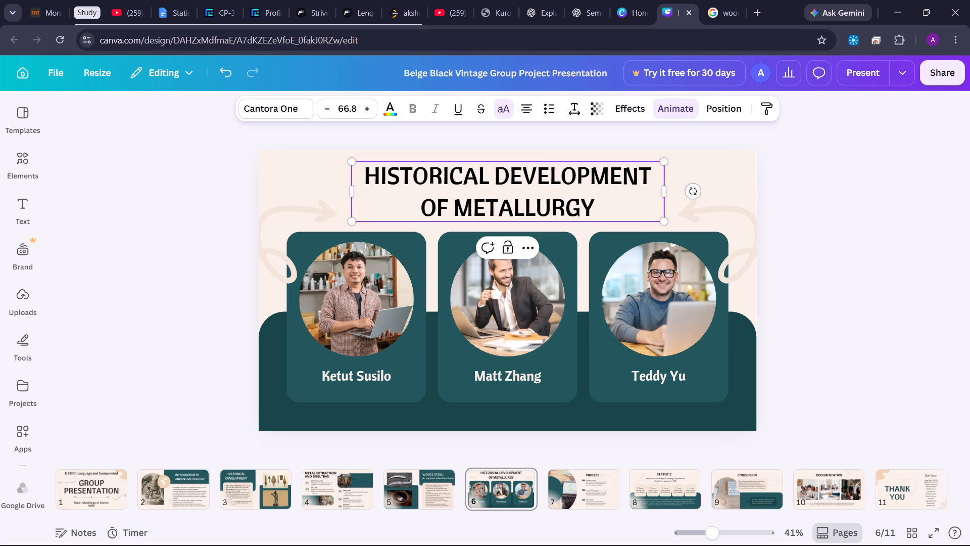
{"action": "left_click_drag", "start_coordinate": [363, 170], "coordinate": [618, 223]}
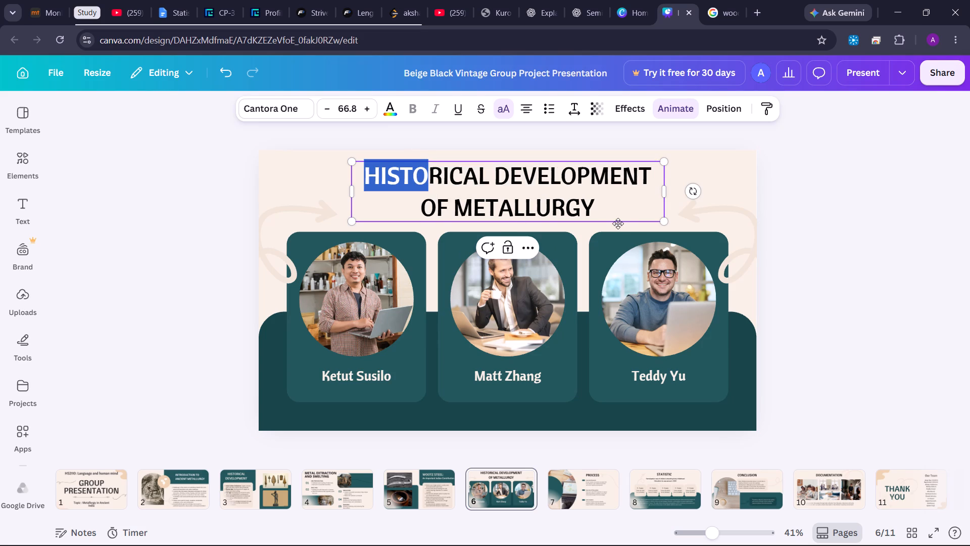
{"action": "left_click_drag", "start_coordinate": [618, 223], "coordinate": [592, 208]}
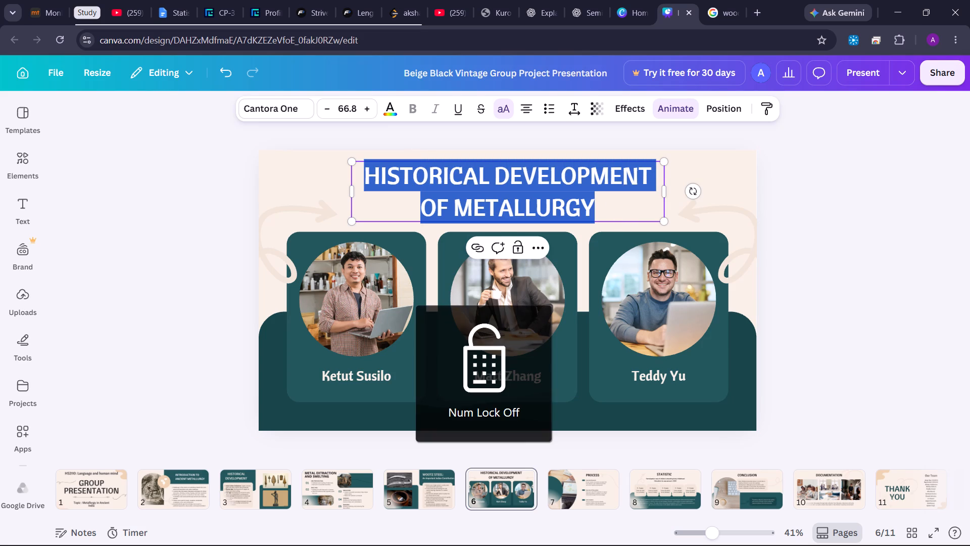
{"action": "key", "text": "BackSpace"}
{"action": "type", "text": "DELHI IRON PILLER"}
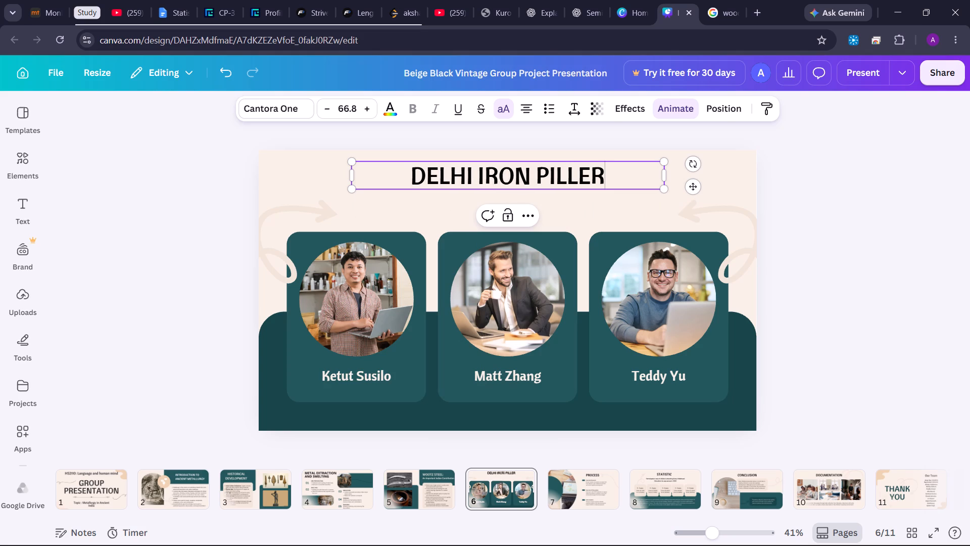
{"action": "key", "text": "BackSpace"}
{"action": "key", "text": "BackSpace"}
{"action": "type", "text": "AR"}
{"action": "key", "text": "shift+colon"}
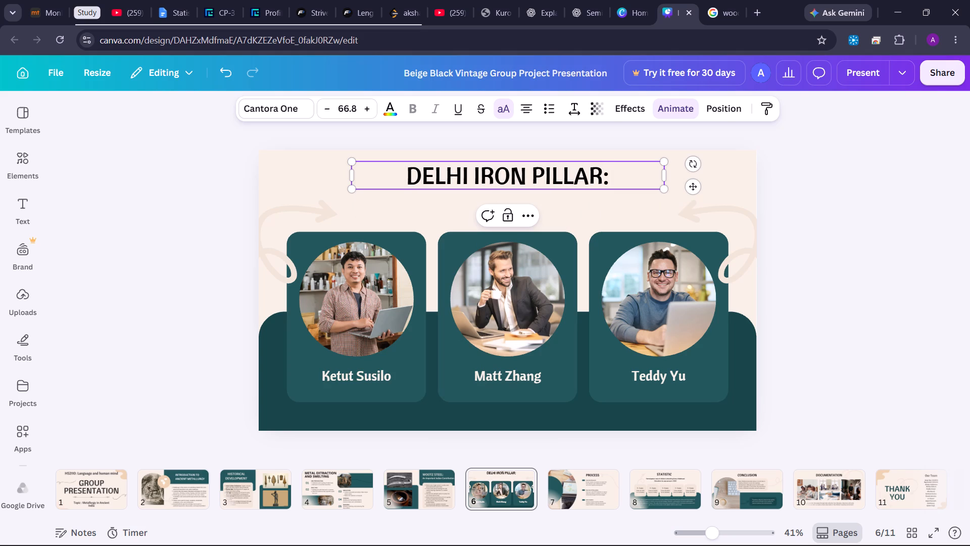
{"action": "left_click", "coordinate": [818, 204]}
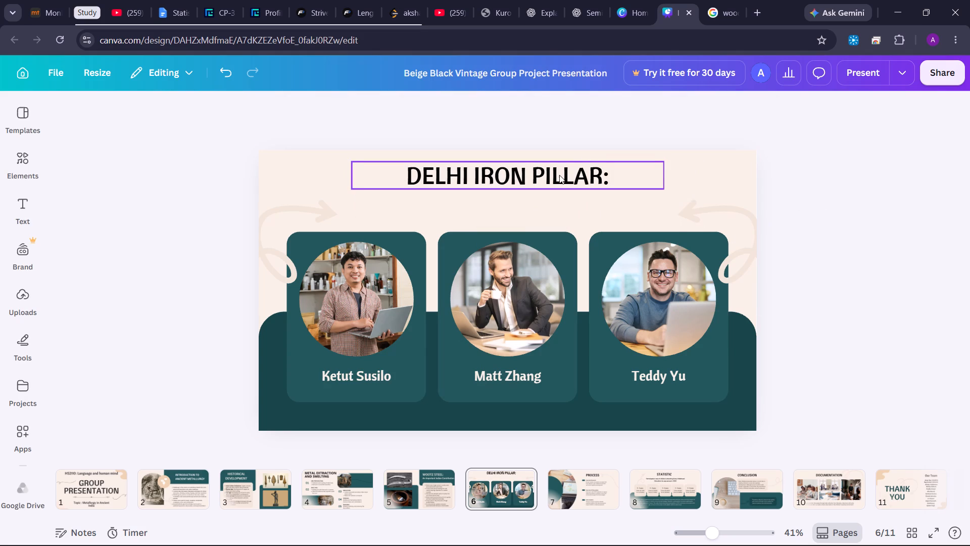
Duplicate slide 6's title and place the copy directly beneath the original as a second heading line.
{"action": "left_click", "coordinate": [559, 175]}
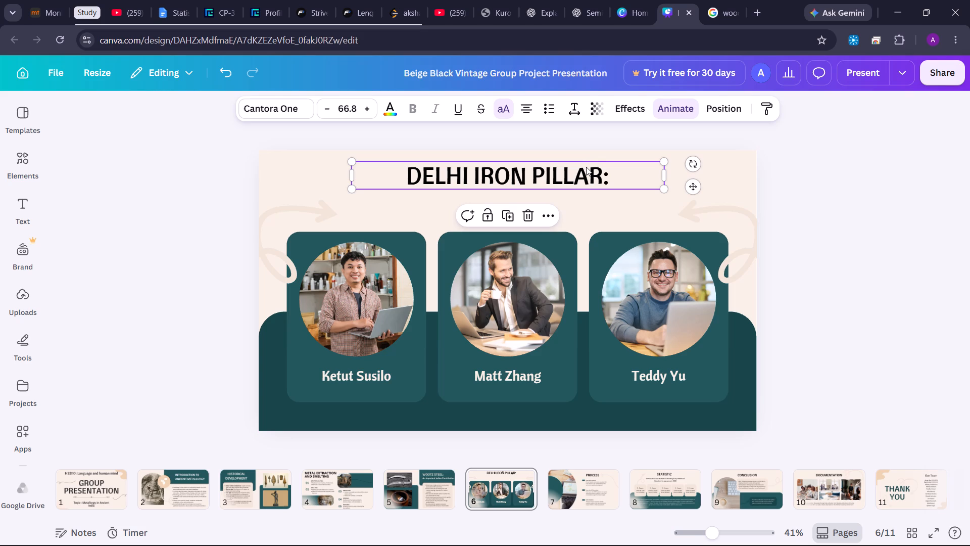
{"action": "key", "text": "ctrl+d"}
{"action": "left_click_drag", "start_coordinate": [574, 176], "coordinate": [558, 199]}
Turn off uppercase for the duplicated heading on slide 6 and replace its text with "Corrosion-Resistant Iron".
{"action": "left_click", "coordinate": [509, 105]}
{"action": "double_click", "coordinate": [554, 196]}
{"action": "key", "text": "BackSpace"}
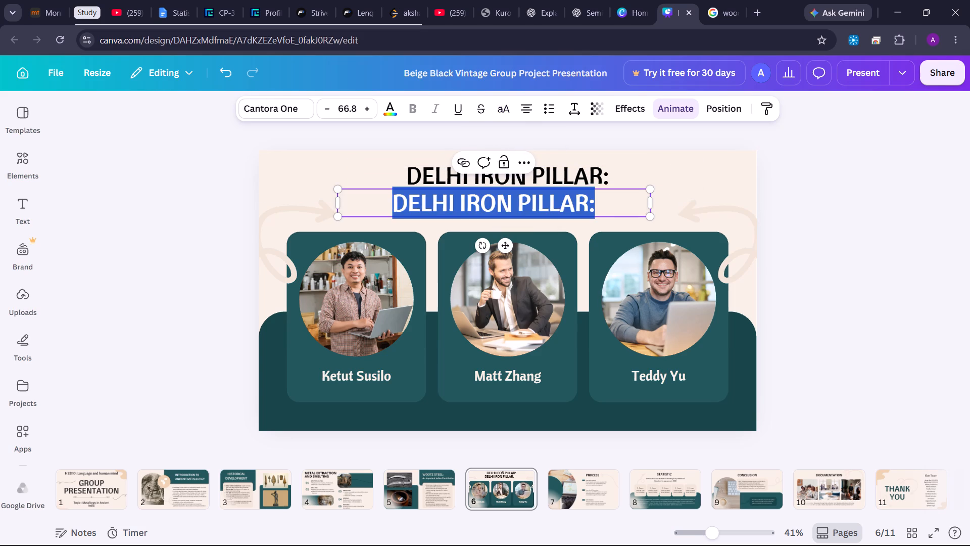
{"action": "left_click", "coordinate": [567, 1]}
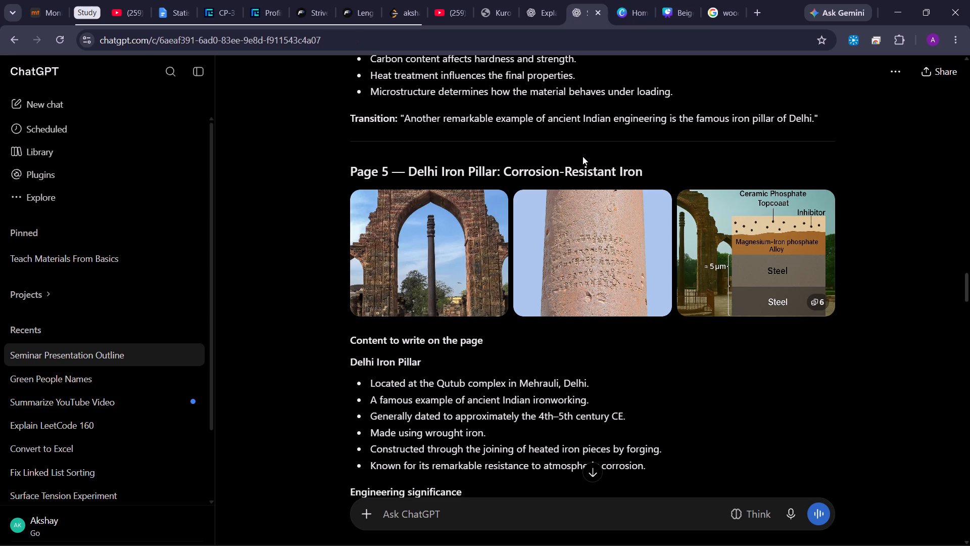
{"action": "left_click", "coordinate": [670, 13]}
{"action": "type", "text": "Coroos"}
{"action": "key", "text": "BackSpace"}
{"action": "key", "text": "BackSpace"}
{"action": "key", "text": "BackSpace"}
{"action": "type", "text": "rosion"}
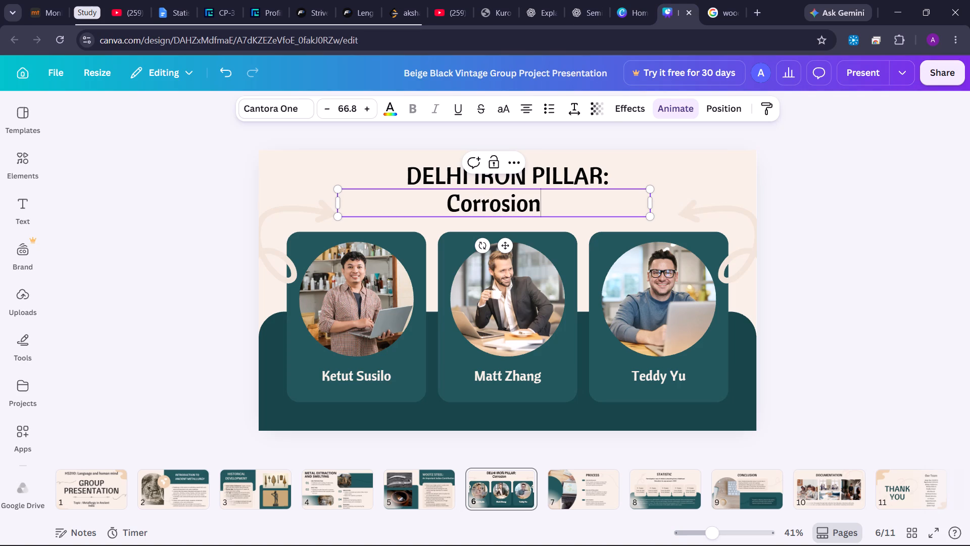
{"action": "key", "text": "space"}
{"action": "key", "text": "BackSpace"}
{"action": "type", "text": "-re"}
{"action": "key", "text": "BackSpace"}
{"action": "key", "text": "BackSpace"}
{"action": "type", "text": "Resistant"}
{"action": "key", "text": "space"}
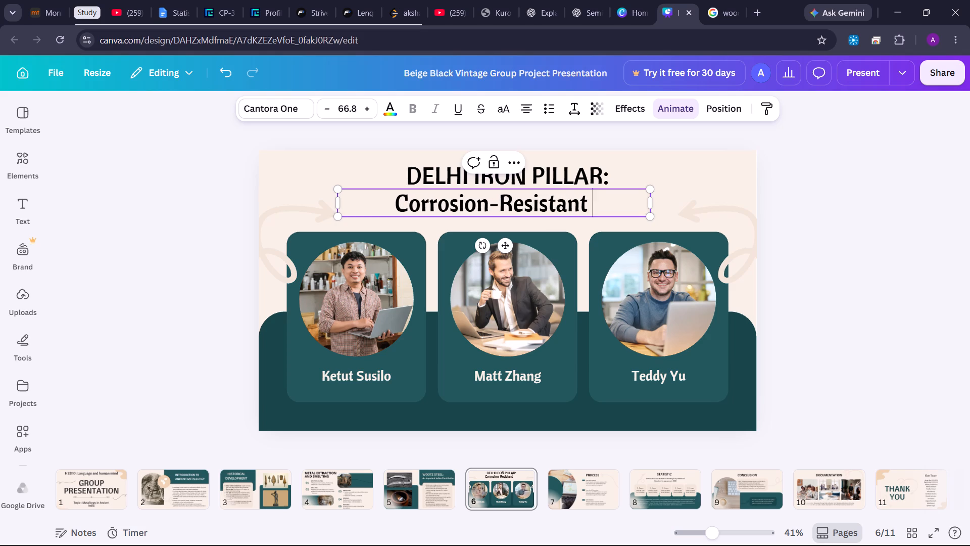
{"action": "type", "text": "Iron"}
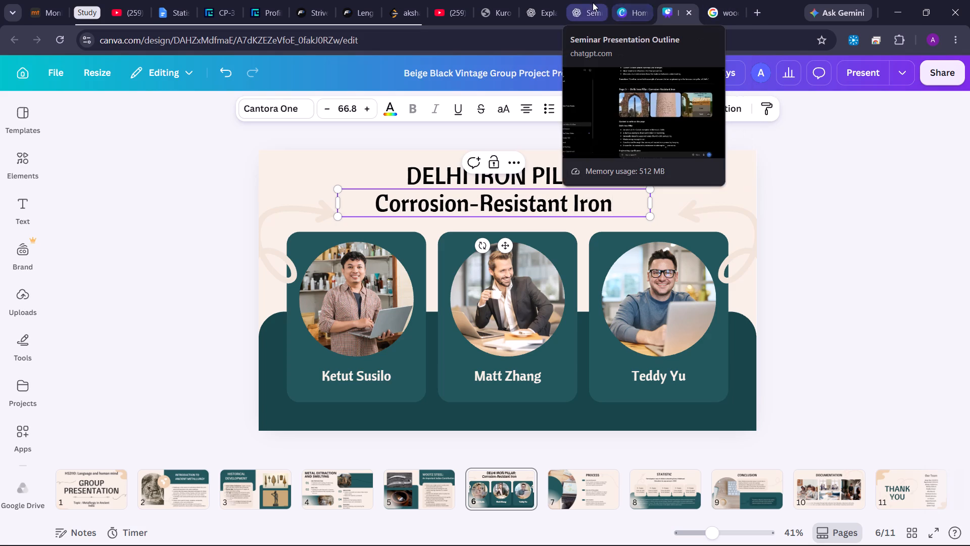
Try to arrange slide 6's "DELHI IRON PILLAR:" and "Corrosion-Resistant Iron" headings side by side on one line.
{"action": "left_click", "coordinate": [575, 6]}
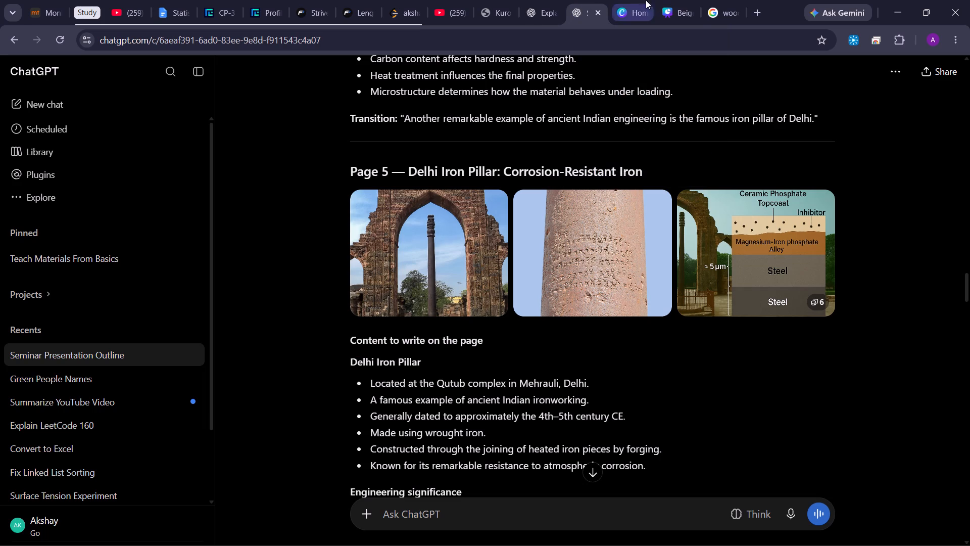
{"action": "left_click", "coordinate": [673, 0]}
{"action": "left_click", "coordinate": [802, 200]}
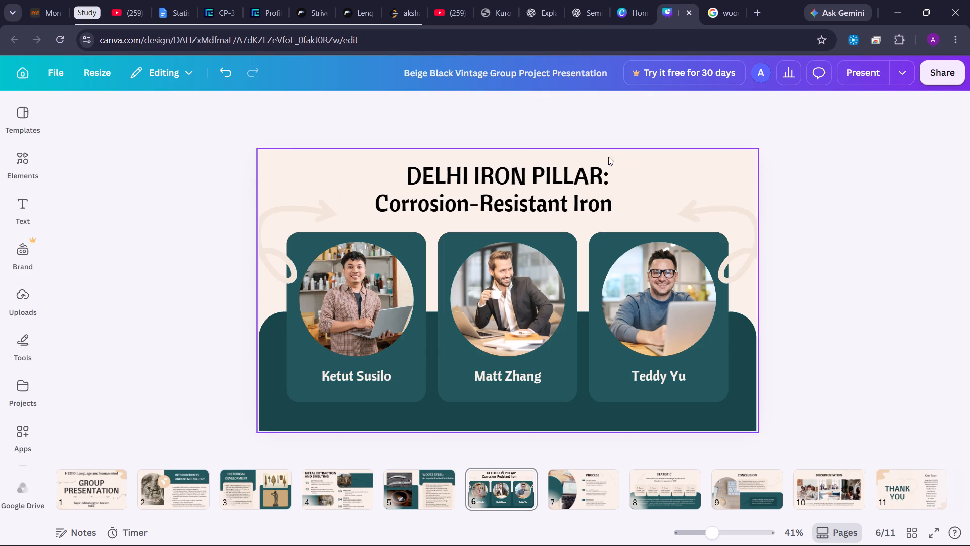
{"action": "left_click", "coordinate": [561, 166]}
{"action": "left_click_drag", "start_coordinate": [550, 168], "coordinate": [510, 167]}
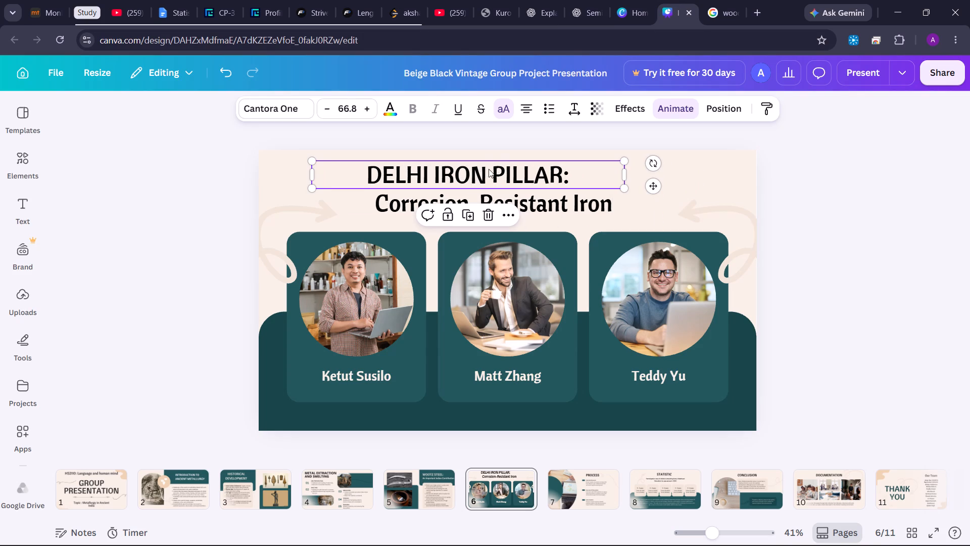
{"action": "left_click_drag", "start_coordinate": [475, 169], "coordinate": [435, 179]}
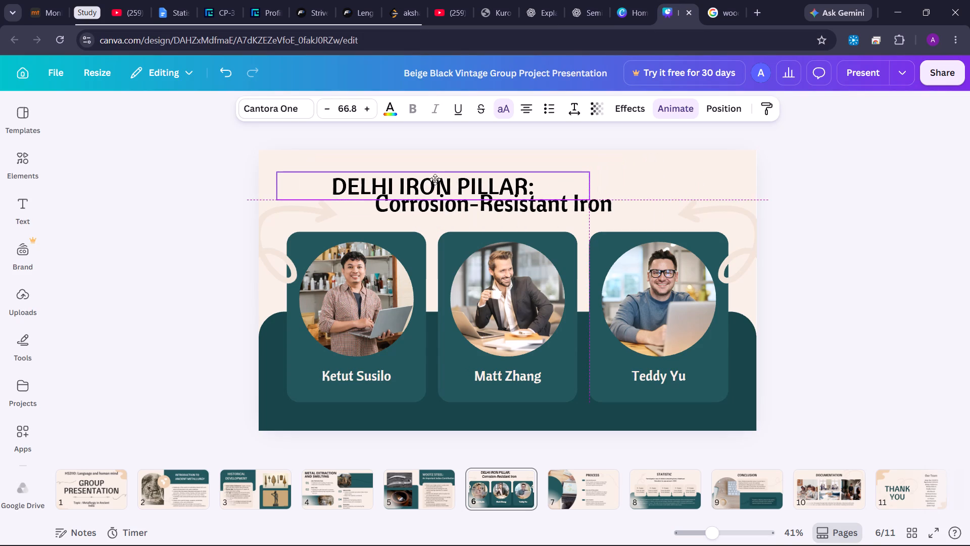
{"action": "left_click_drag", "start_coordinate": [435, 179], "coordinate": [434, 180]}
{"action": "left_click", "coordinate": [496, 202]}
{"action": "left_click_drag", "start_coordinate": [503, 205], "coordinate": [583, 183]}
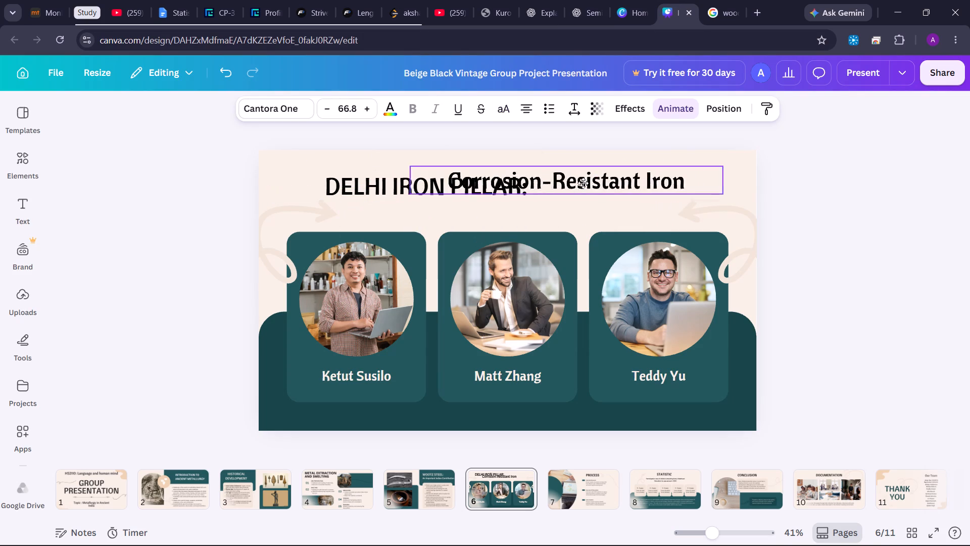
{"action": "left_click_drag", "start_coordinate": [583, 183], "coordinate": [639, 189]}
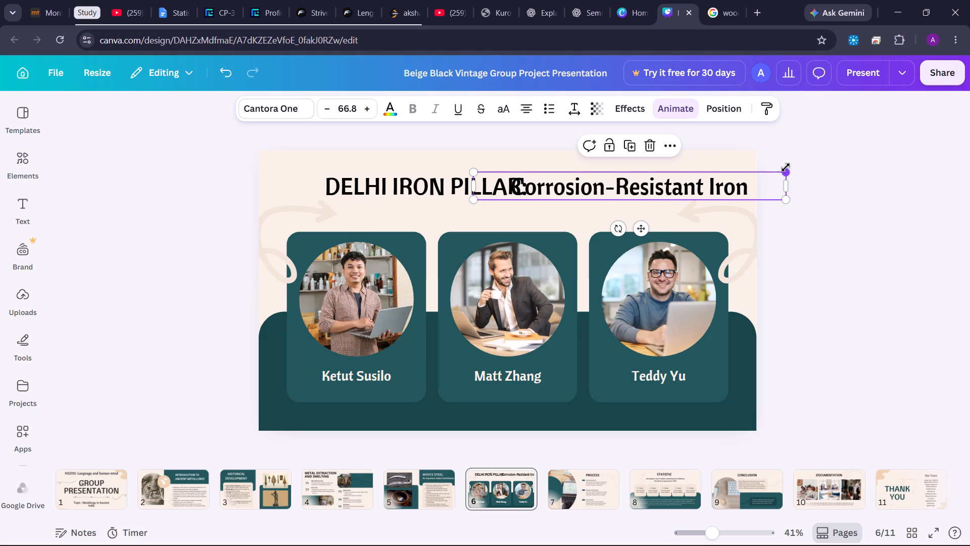
Scale the "Corrosion-Resistant Iron" heading down to font size 56.1 and place it just after the title text.
{"action": "left_click_drag", "start_coordinate": [786, 167], "coordinate": [736, 163]}
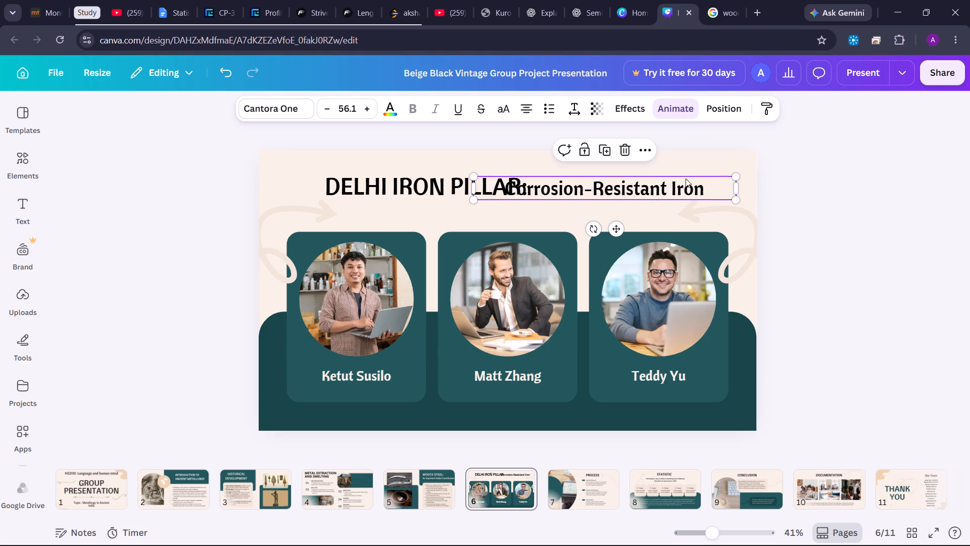
{"action": "left_click_drag", "start_coordinate": [666, 185], "coordinate": [697, 184]}
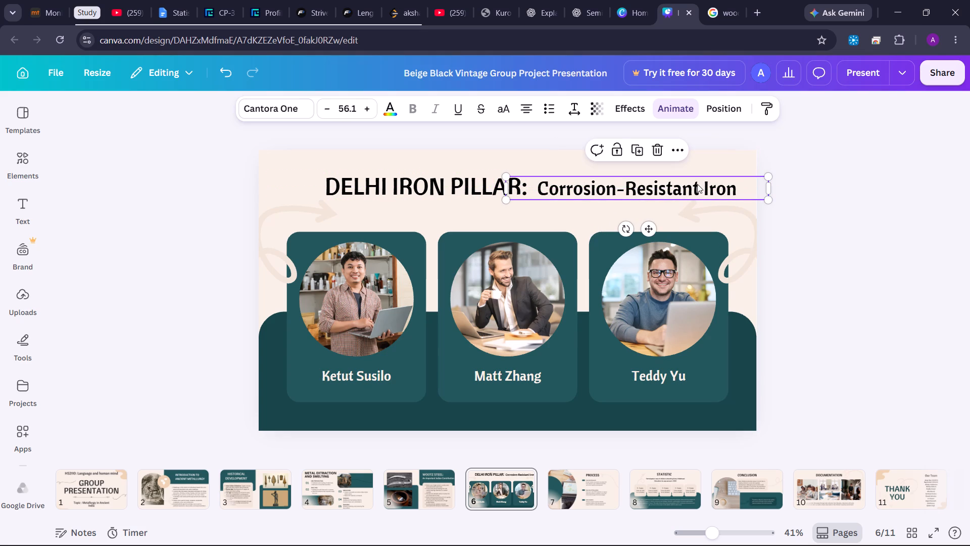
{"action": "left_click", "coordinate": [528, 139]}
Move slide 6's "DELHI IRON PILLAR:" title back to the horizontal centre near the slide's upper edge, keeping its text centre-aligned.
{"action": "left_click", "coordinate": [480, 178]}
{"action": "left_click_drag", "start_coordinate": [477, 184], "coordinate": [521, 169]}
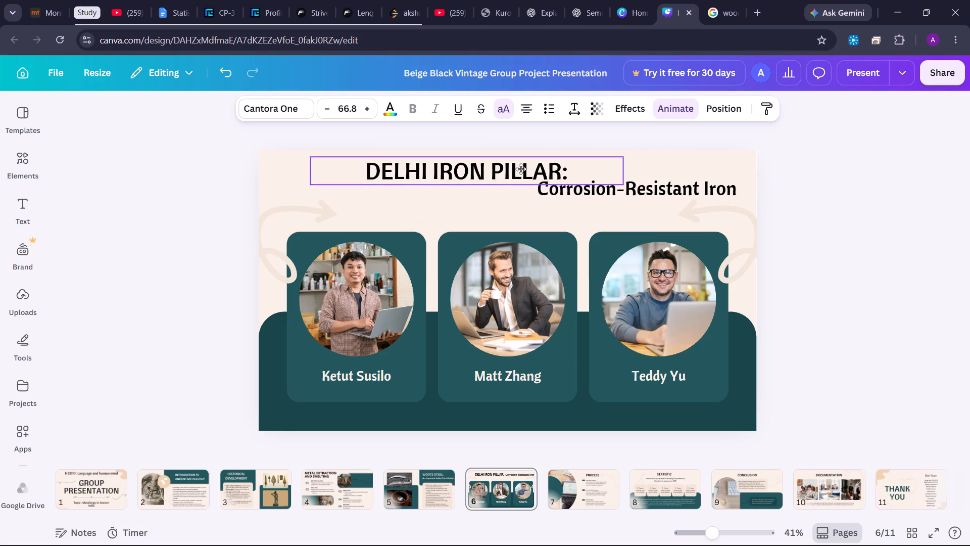
{"action": "left_click_drag", "start_coordinate": [521, 169], "coordinate": [578, 171]}
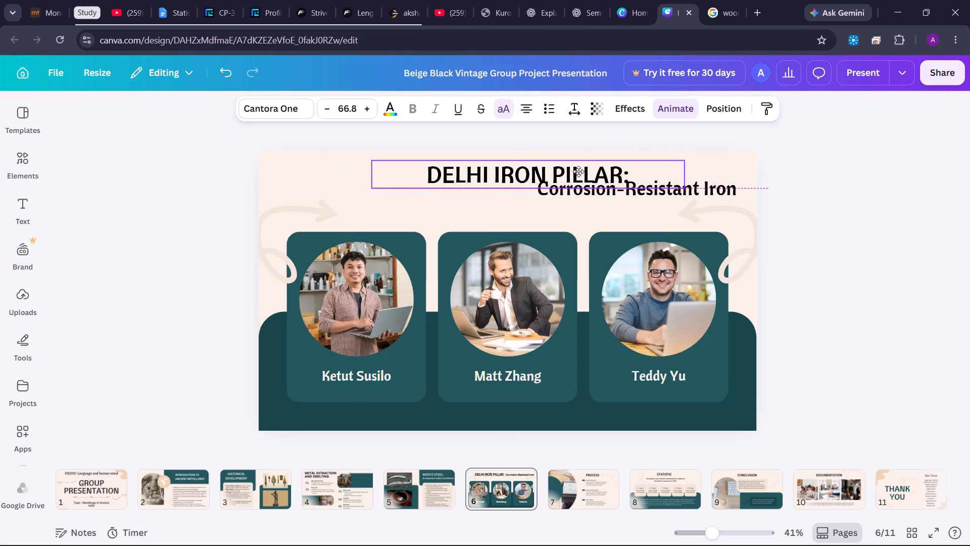
{"action": "left_click_drag", "start_coordinate": [578, 171], "coordinate": [562, 174]}
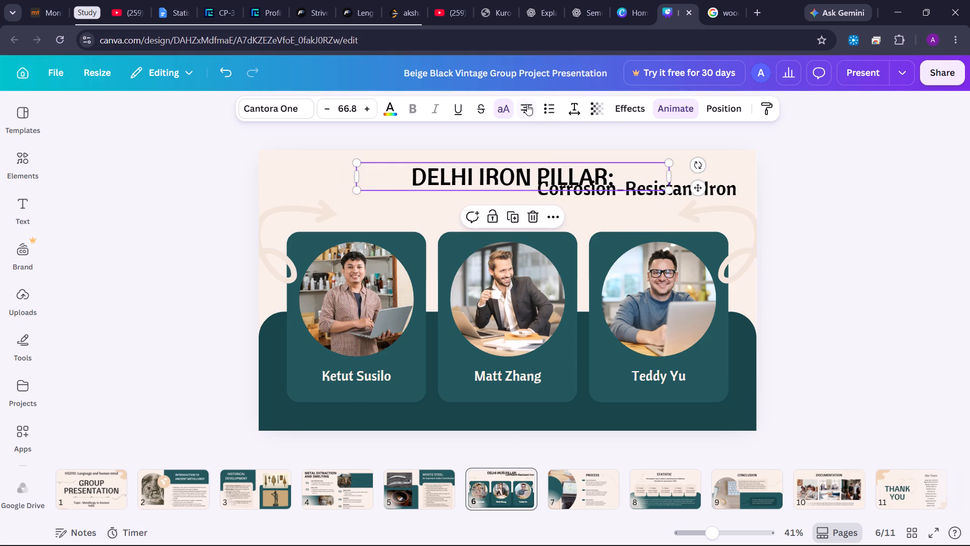
{"action": "left_click", "coordinate": [526, 103]}
{"action": "left_click", "coordinate": [526, 103]}
{"action": "left_click", "coordinate": [526, 103]}
{"action": "left_click", "coordinate": [526, 103]}
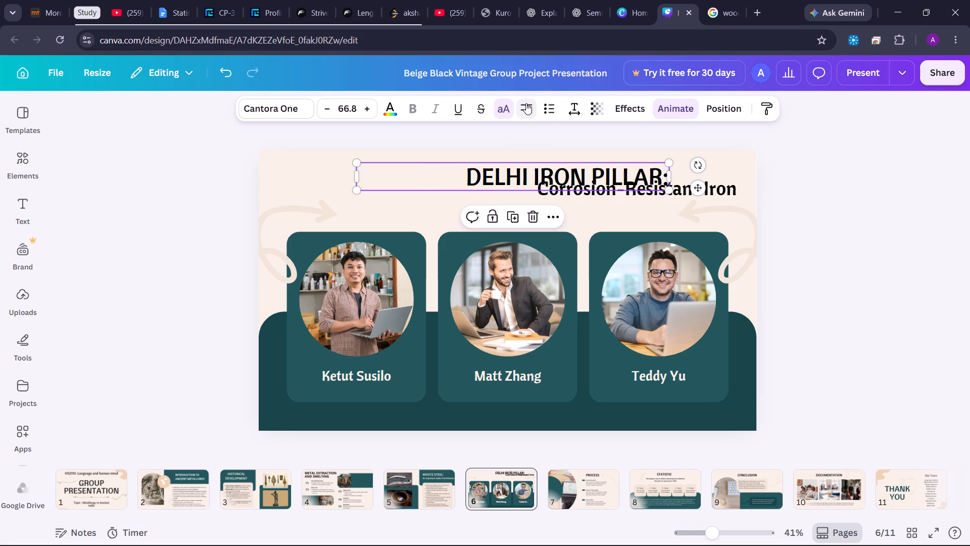
{"action": "left_click_drag", "start_coordinate": [607, 171], "coordinate": [586, 169]}
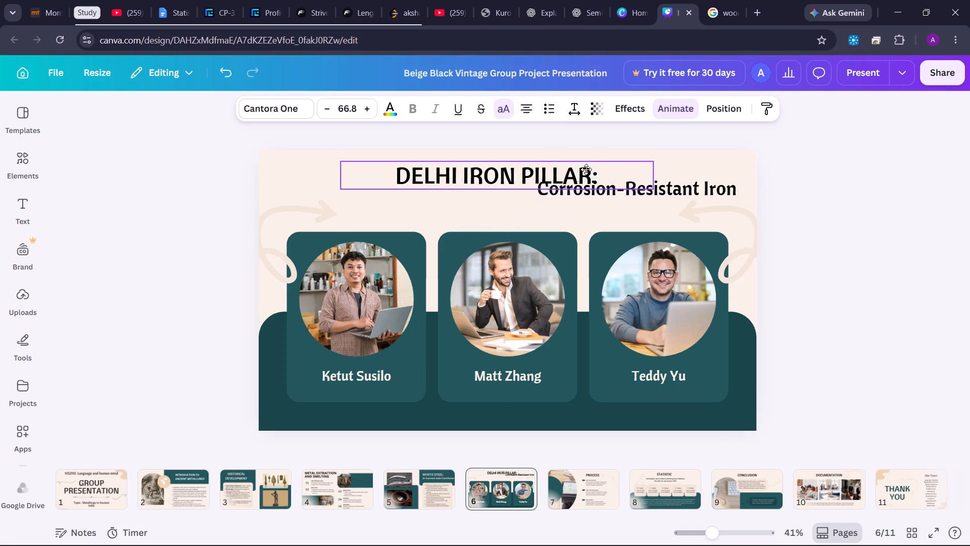
{"action": "left_click_drag", "start_coordinate": [586, 169], "coordinate": [605, 167]}
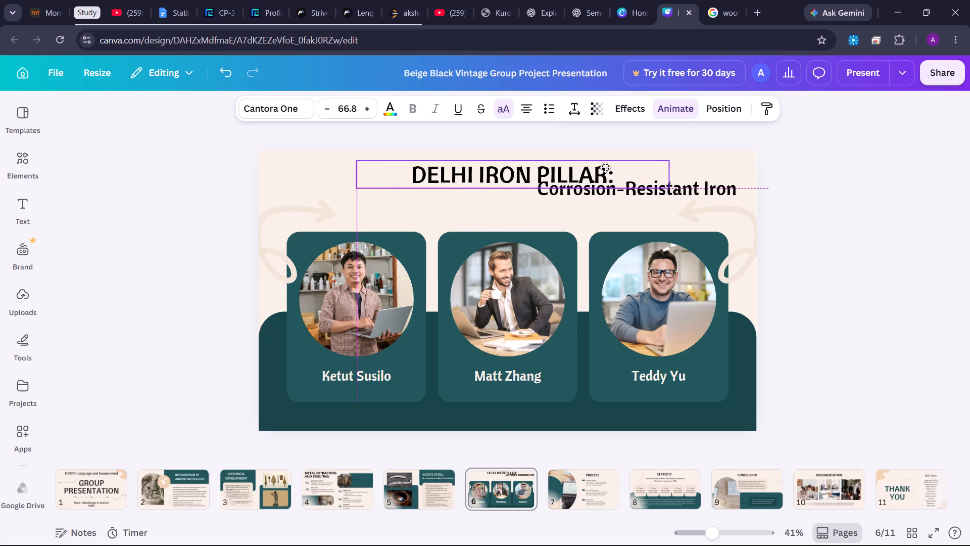
{"action": "left_click_drag", "start_coordinate": [605, 167], "coordinate": [602, 167]}
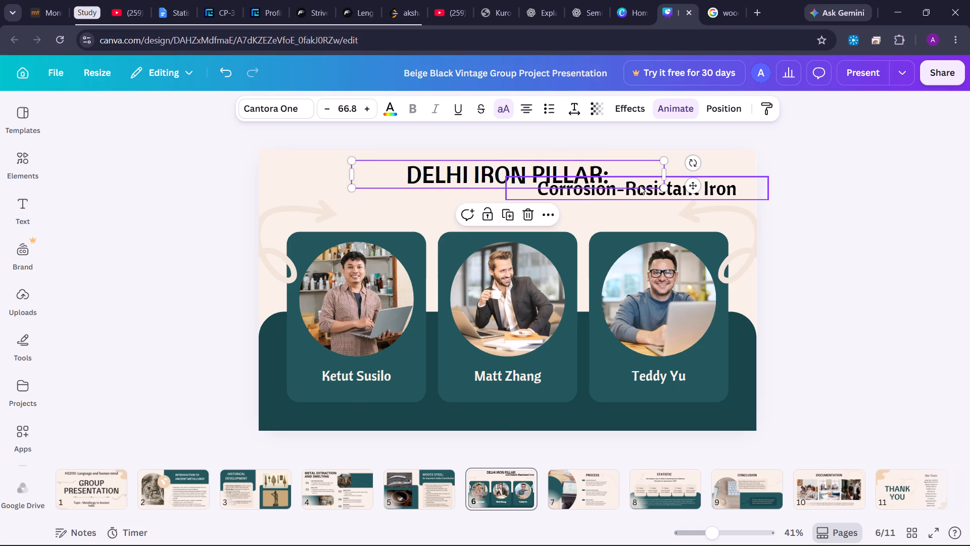
Place the "Corrosion-Resistant Iron" heading directly beneath the "DELHI IRON PILLAR:" title, horizontally centred on slide 6.
{"action": "left_click", "coordinate": [639, 188]}
{"action": "left_click_drag", "start_coordinate": [636, 188], "coordinate": [551, 187]}
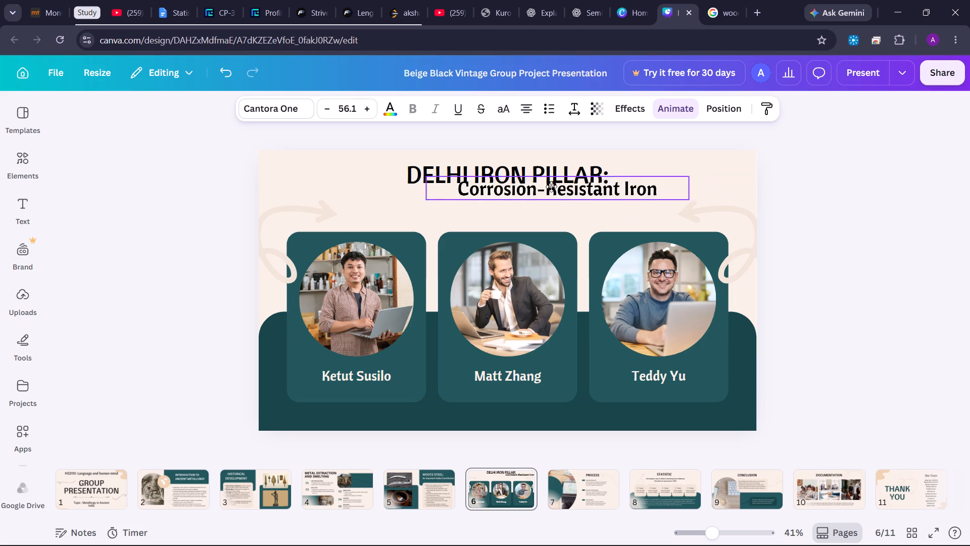
{"action": "left_click_drag", "start_coordinate": [551, 187], "coordinate": [511, 198]}
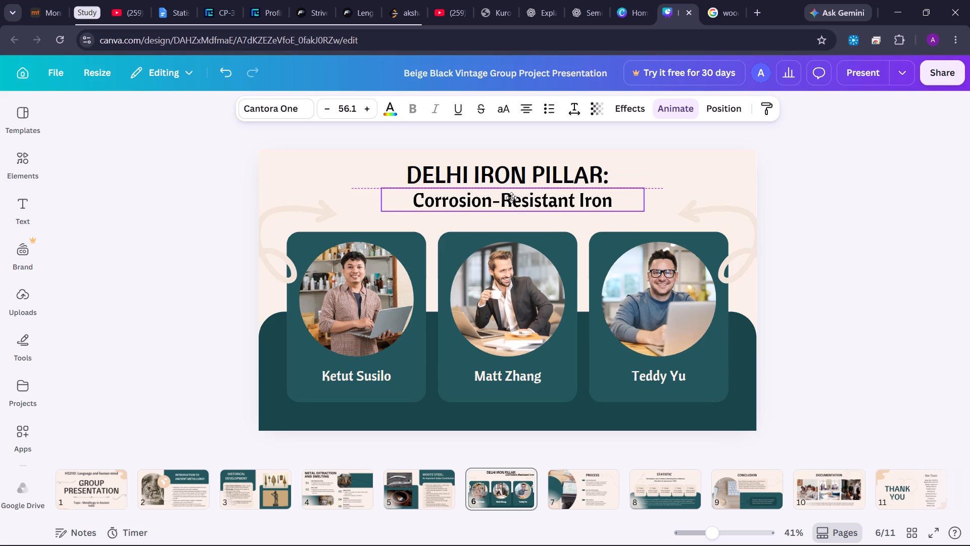
{"action": "left_click_drag", "start_coordinate": [511, 198], "coordinate": [505, 197]}
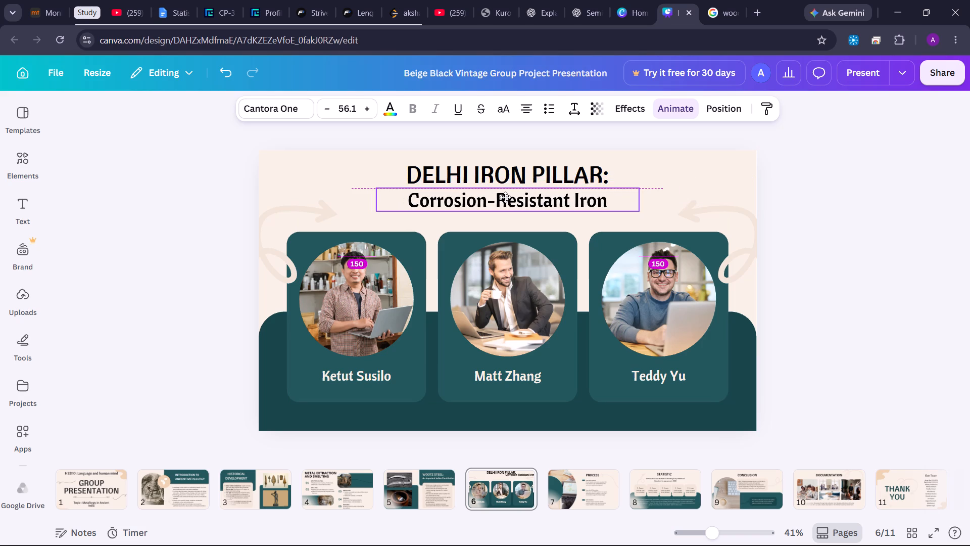
{"action": "left_click_drag", "start_coordinate": [505, 197], "coordinate": [508, 196]}
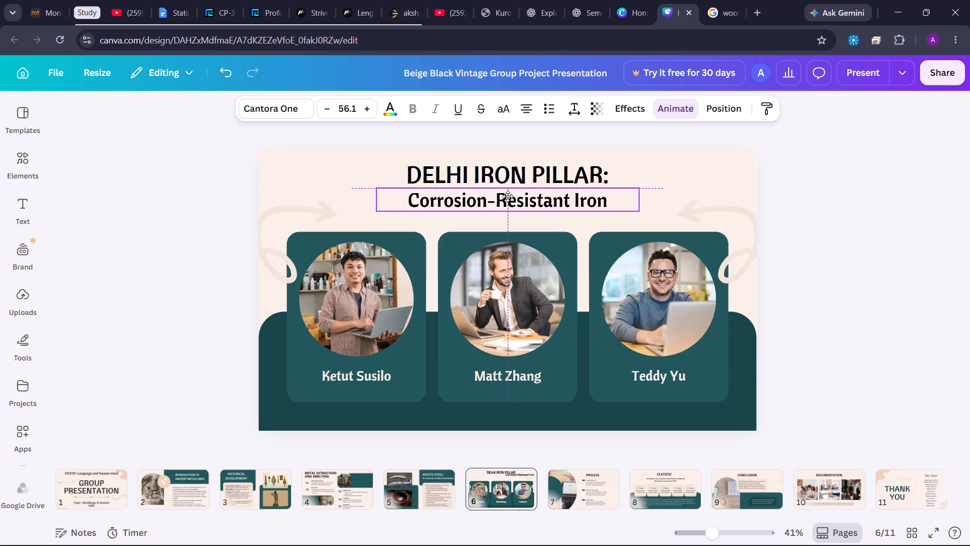
{"action": "left_click_drag", "start_coordinate": [508, 196], "coordinate": [505, 197]}
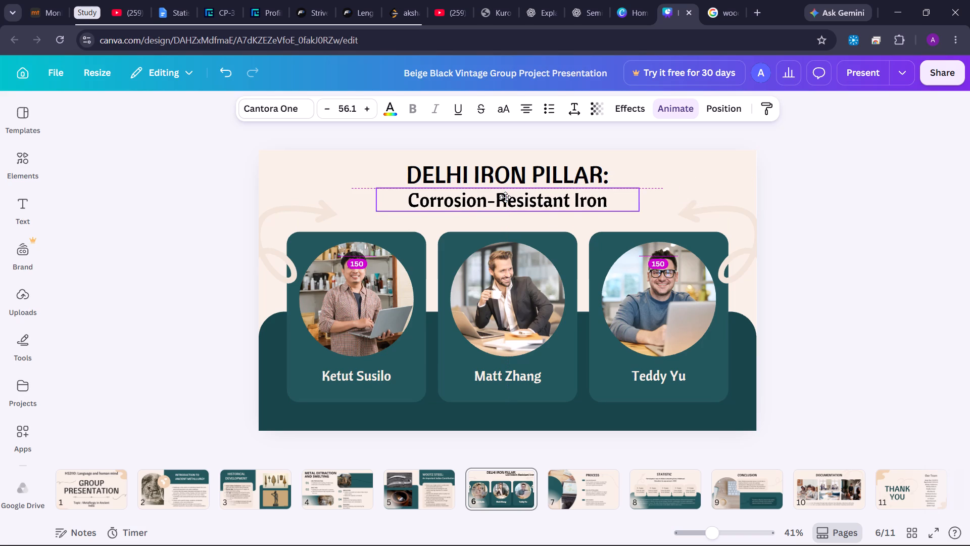
{"action": "left_click_drag", "start_coordinate": [505, 197], "coordinate": [505, 198]}
{"action": "left_click", "coordinate": [534, 200]}
{"action": "left_click", "coordinate": [566, 145]}
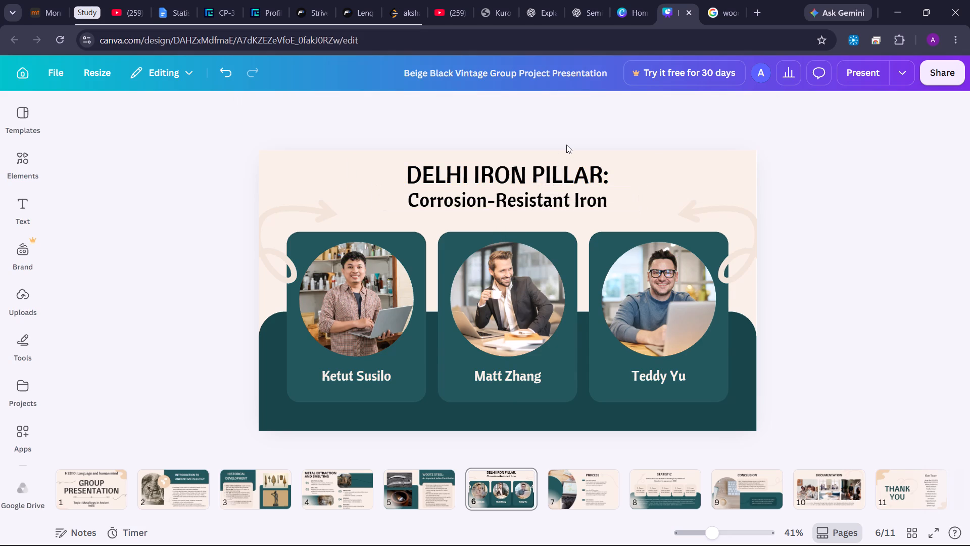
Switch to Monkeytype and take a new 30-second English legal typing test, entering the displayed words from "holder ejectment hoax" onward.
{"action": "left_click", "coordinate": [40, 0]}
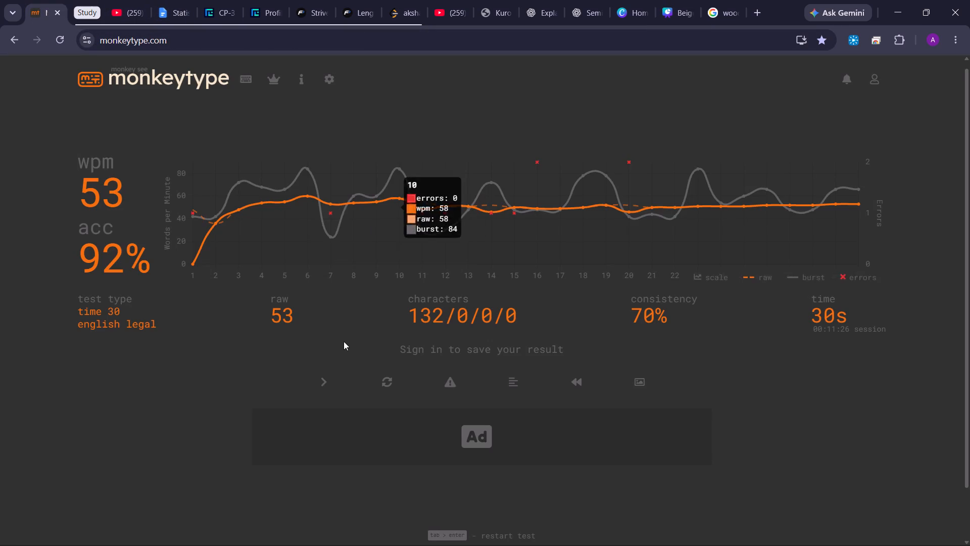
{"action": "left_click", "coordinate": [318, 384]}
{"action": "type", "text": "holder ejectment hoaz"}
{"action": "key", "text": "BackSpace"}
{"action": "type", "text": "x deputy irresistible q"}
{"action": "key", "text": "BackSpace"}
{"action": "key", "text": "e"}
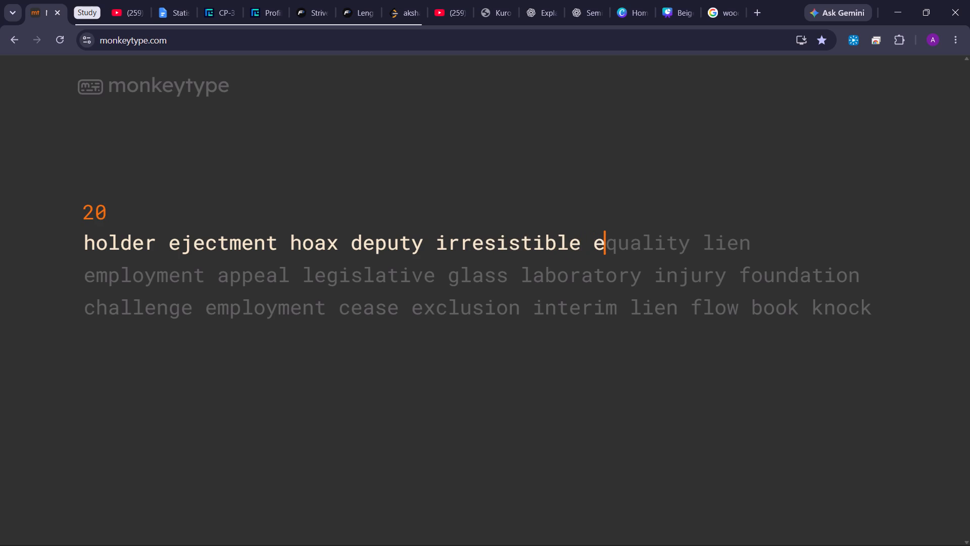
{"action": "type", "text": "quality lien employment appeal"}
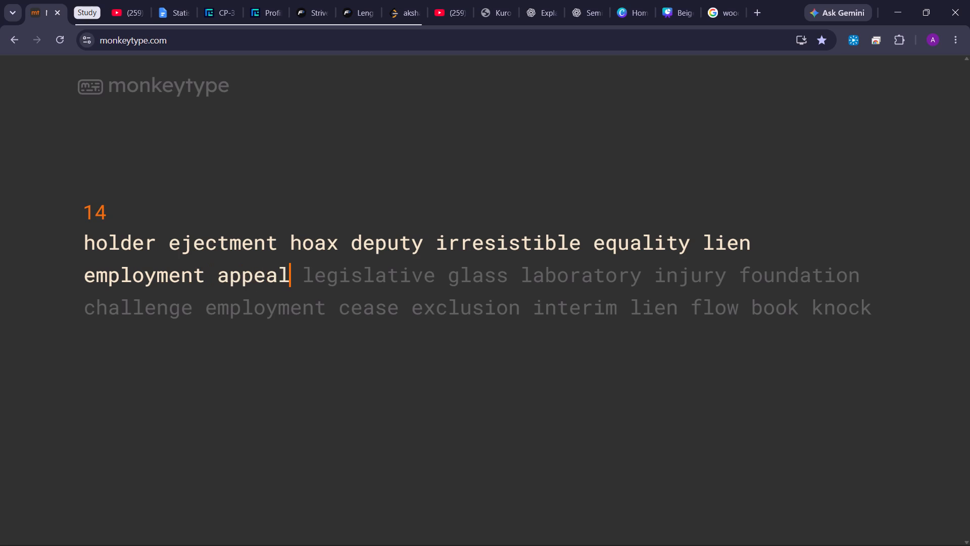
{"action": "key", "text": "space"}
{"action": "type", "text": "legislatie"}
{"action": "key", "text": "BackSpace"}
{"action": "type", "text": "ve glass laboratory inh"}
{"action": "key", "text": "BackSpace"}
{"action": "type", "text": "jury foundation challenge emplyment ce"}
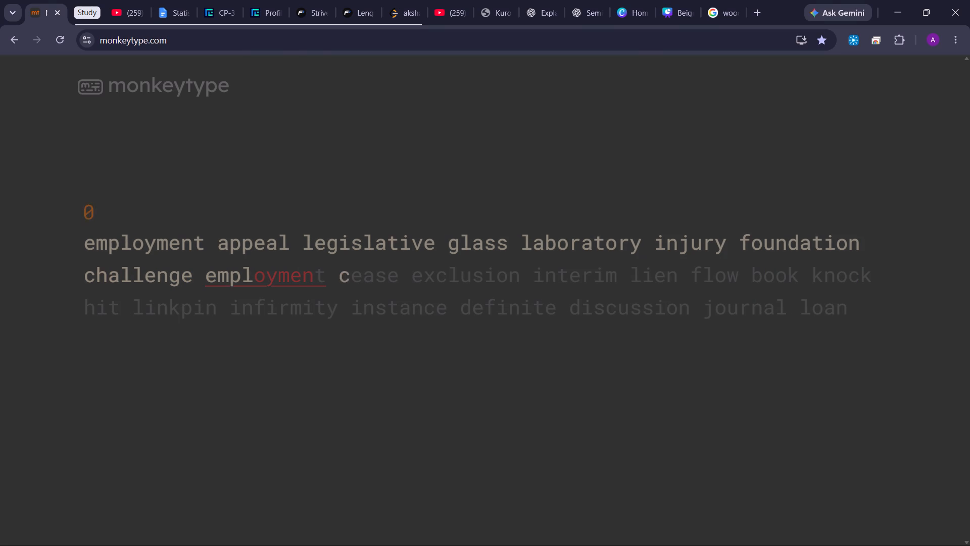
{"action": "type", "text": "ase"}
Take another 30-second English legal typing test, entering the displayed words from "king intent defendant crime" onward.
{"action": "double_click", "coordinate": [318, 384]}
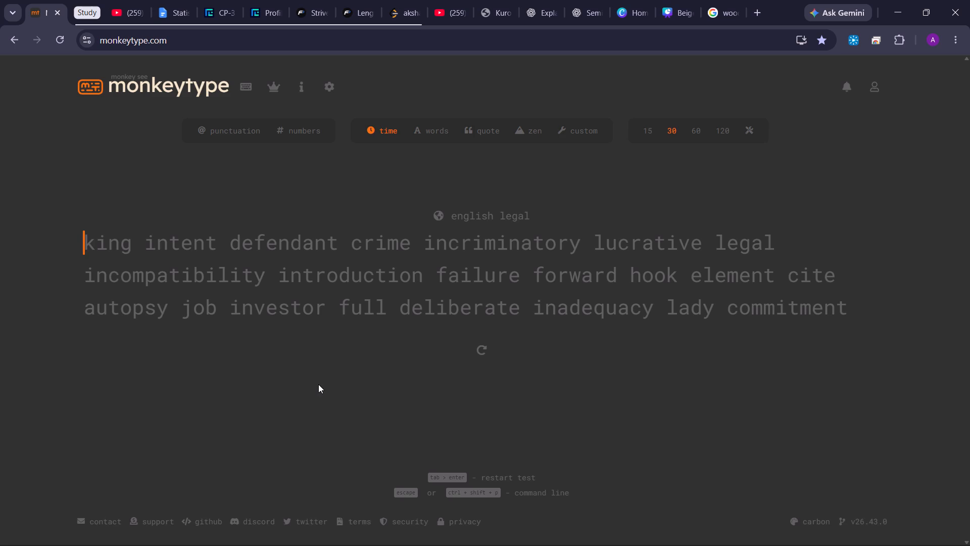
{"action": "type", "text": "king intent defendant crime incriminat"}
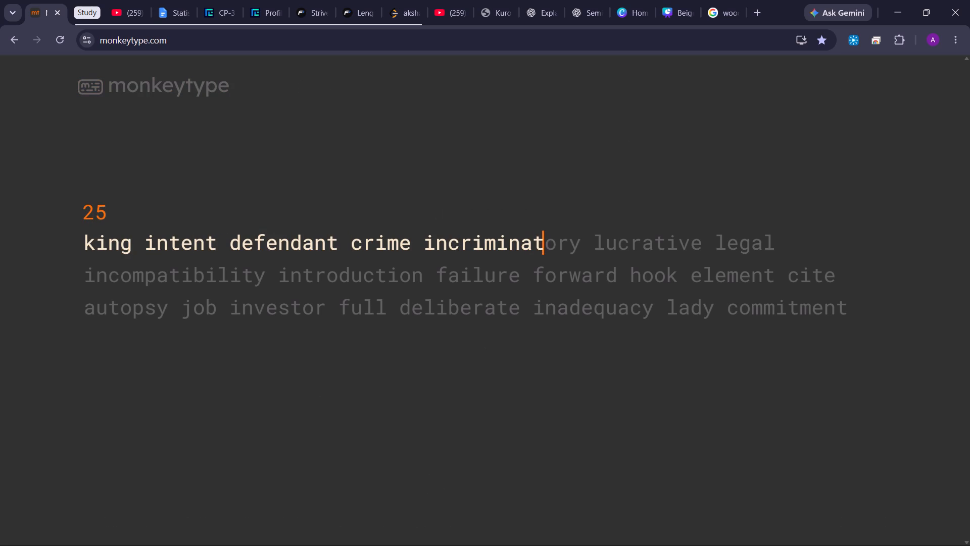
{"action": "type", "text": "ory luca"}
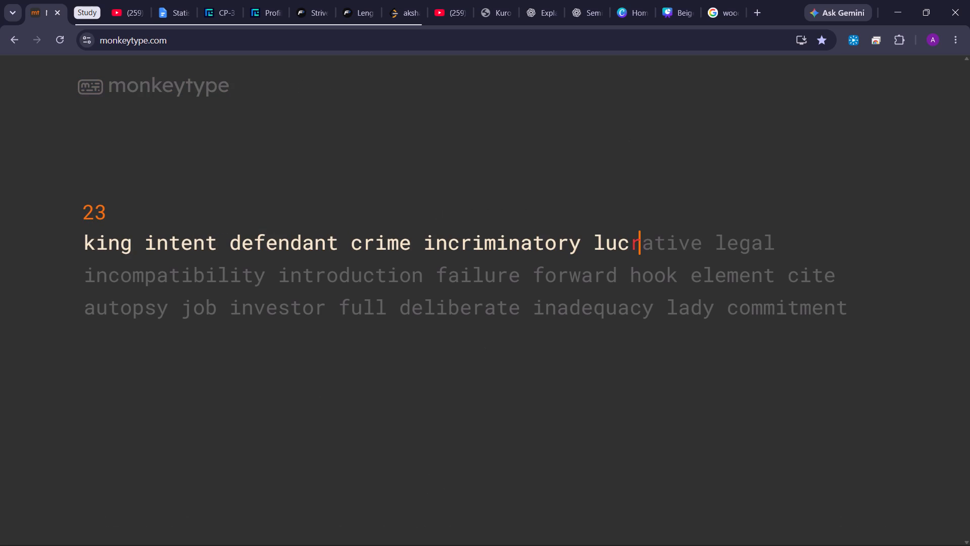
{"action": "key", "text": "BackSpace"}
{"action": "type", "text": "rative legal incompait"}
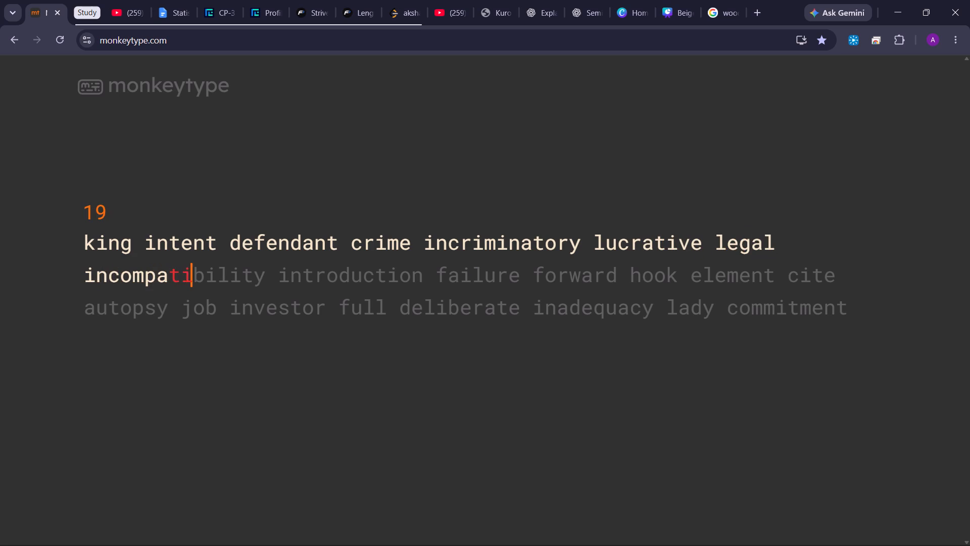
{"action": "key", "text": "BackSpace"}
{"action": "key", "text": "t"}
{"action": "key", "text": "BackSpace"}
{"action": "key", "text": "BackSpace"}
{"action": "type", "text": "tibility introduction failure"}
{"action": "key", "text": "space"}
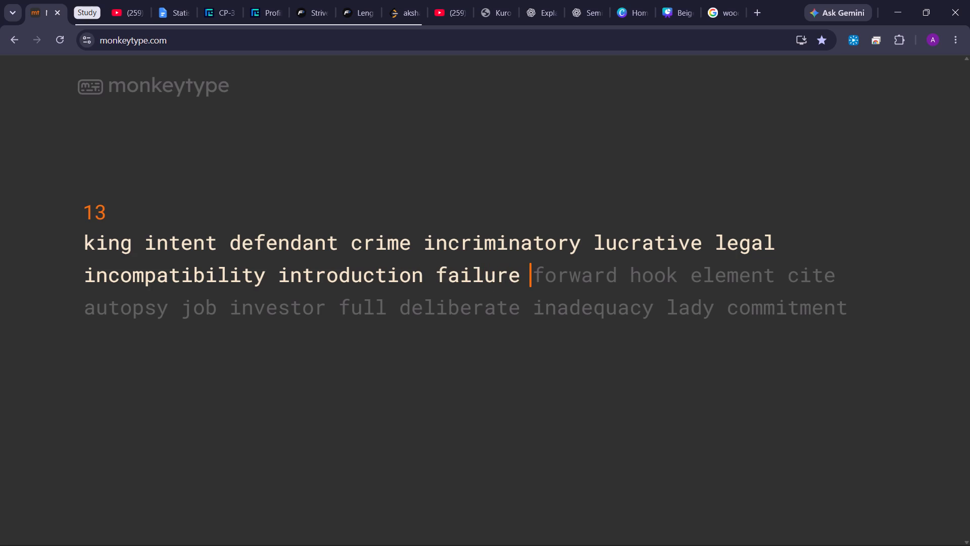
{"action": "type", "text": "forward"}
{"action": "key", "text": "space"}
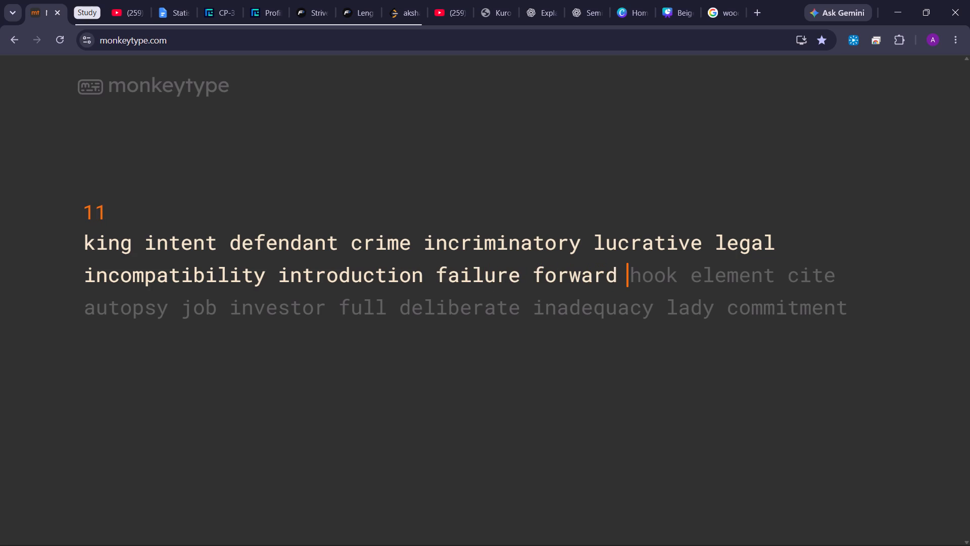
{"action": "type", "text": "hook element cite autopr"}
{"action": "key", "text": "BackSpace"}
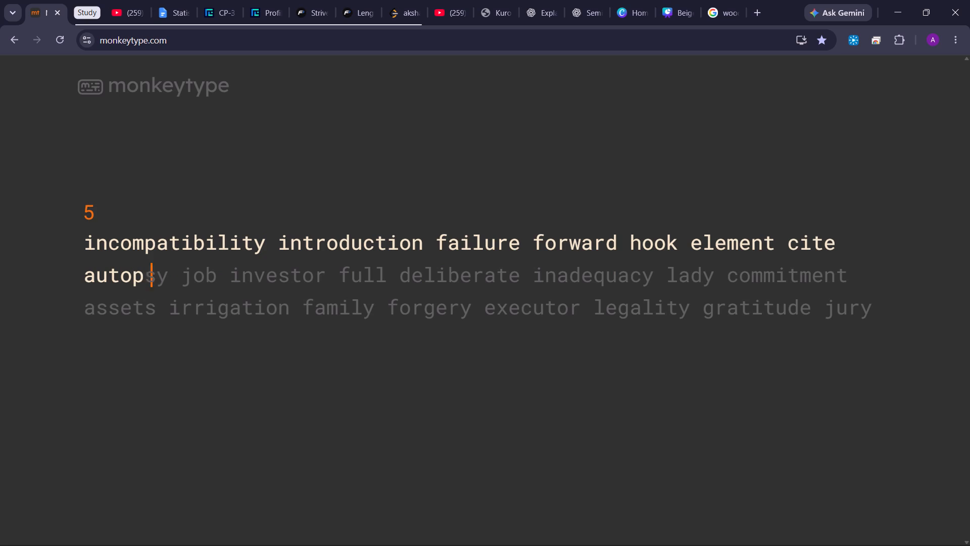
{"action": "type", "text": "sy jo"}
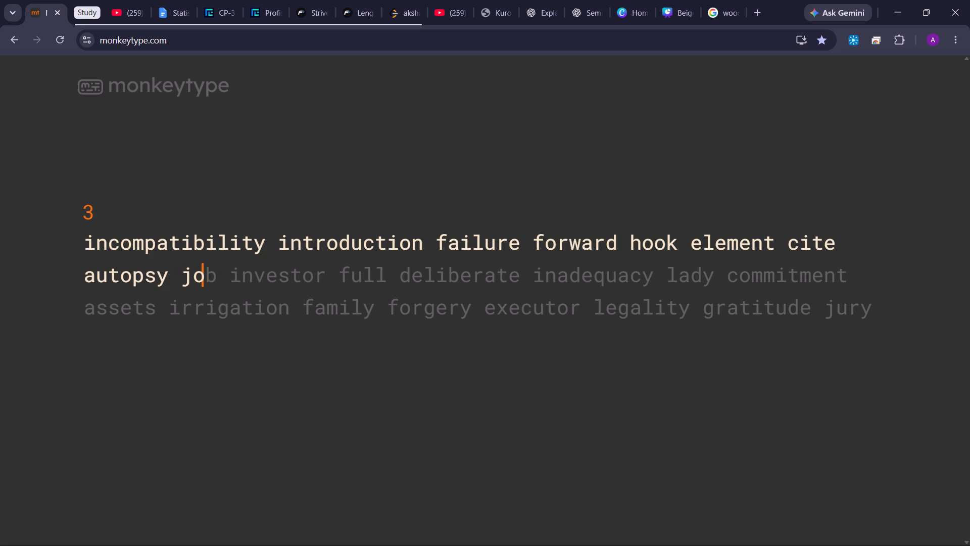
{"action": "type", "text": "b investor ful"}
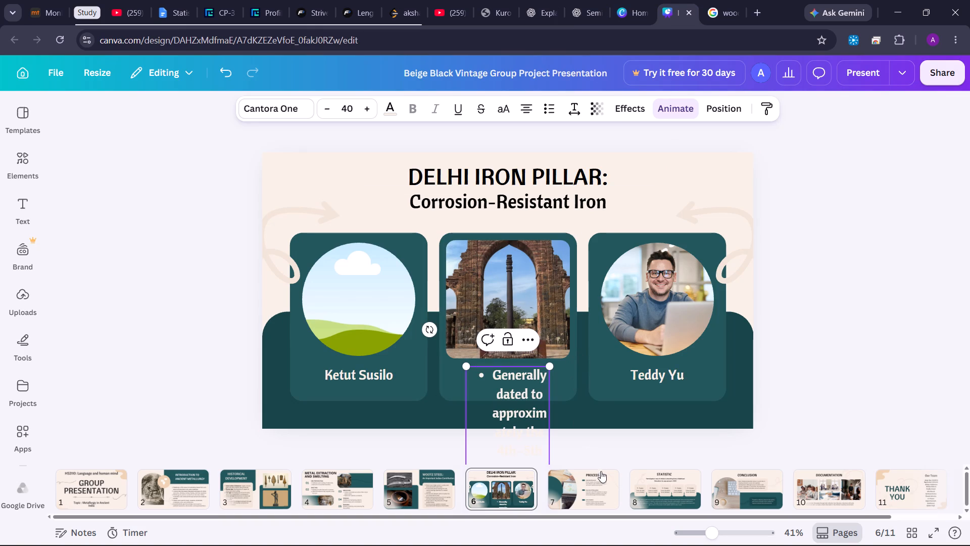
{"action": "left_click", "coordinate": [597, 431]}
Widen the pasted bullets' text box well past the middle card and left-align its text.
{"action": "left_click", "coordinate": [540, 408]}
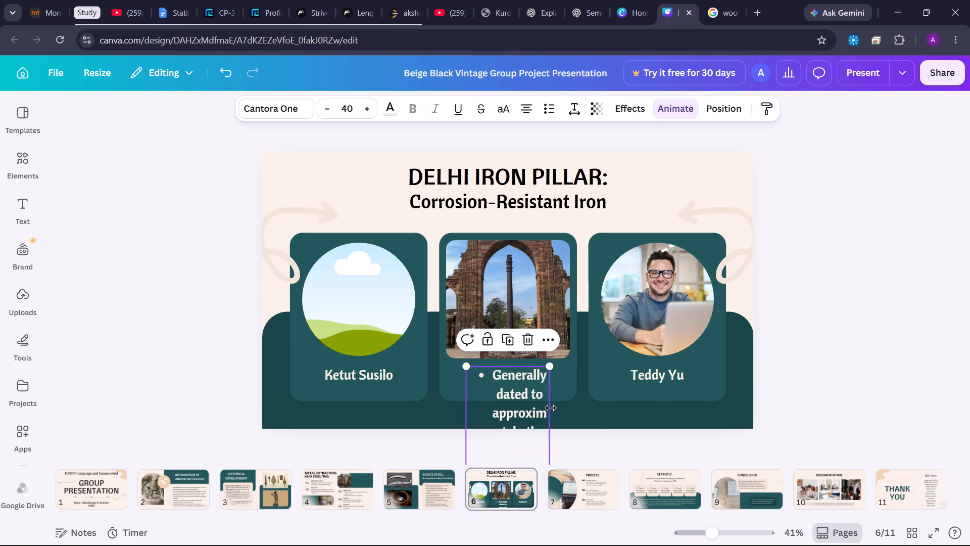
{"action": "left_click_drag", "start_coordinate": [551, 408], "coordinate": [794, 378]}
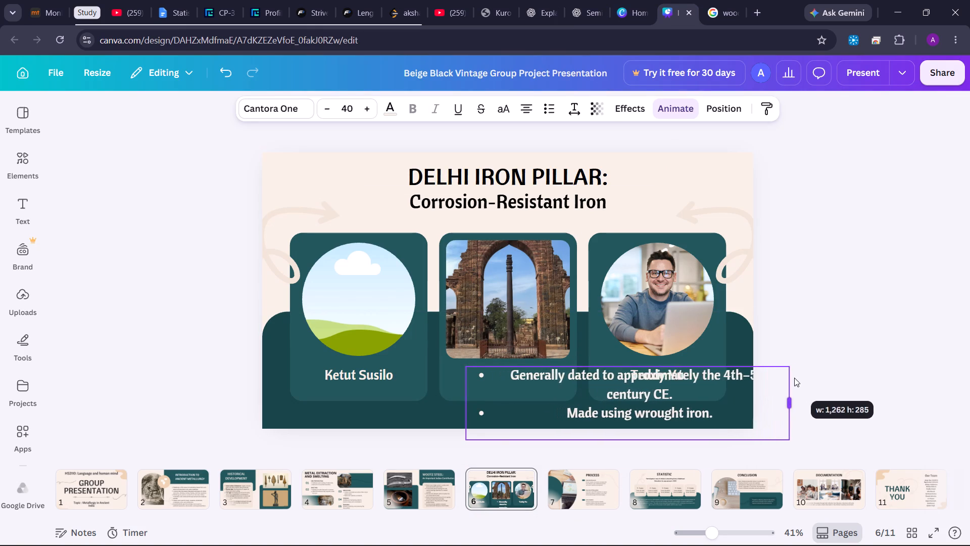
{"action": "left_click_drag", "start_coordinate": [794, 378], "coordinate": [840, 375]}
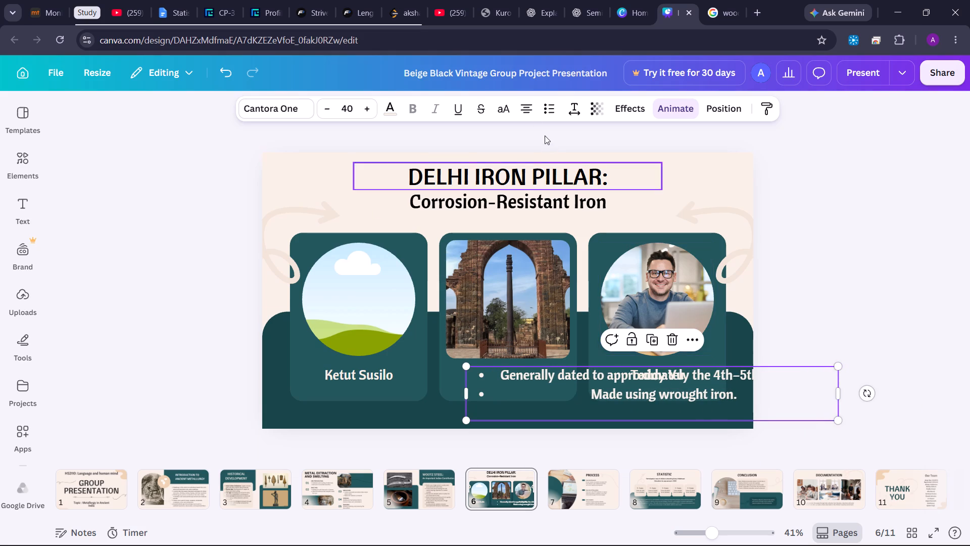
{"action": "left_click", "coordinate": [523, 104]}
{"action": "left_click", "coordinate": [813, 342]}
Scale the bullet text down to font size 27.1 and narrow its box so the text wraps onto three lines.
{"action": "left_click", "coordinate": [723, 379]}
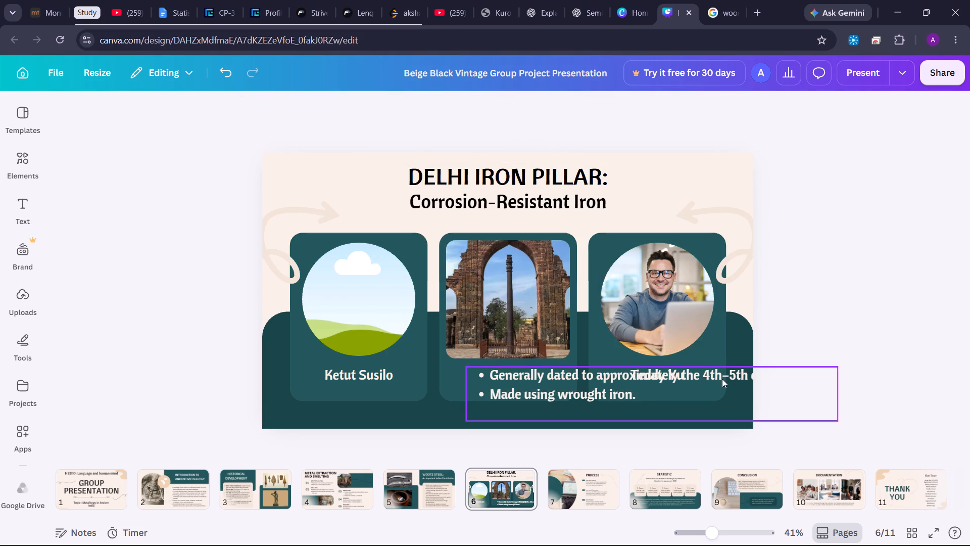
{"action": "left_click_drag", "start_coordinate": [838, 369], "coordinate": [788, 385]}
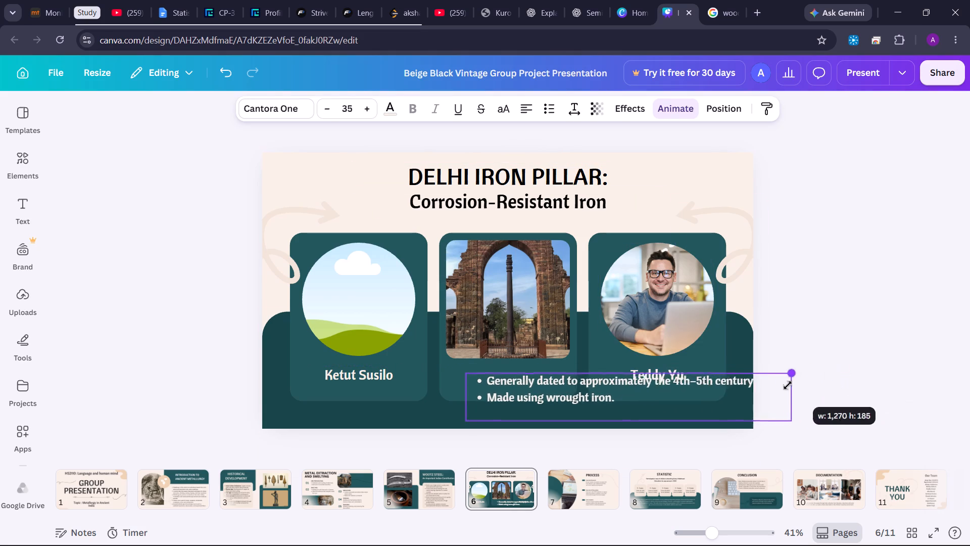
{"action": "left_click_drag", "start_coordinate": [788, 385], "coordinate": [771, 390]}
{"action": "left_click_drag", "start_coordinate": [772, 400], "coordinate": [746, 399]}
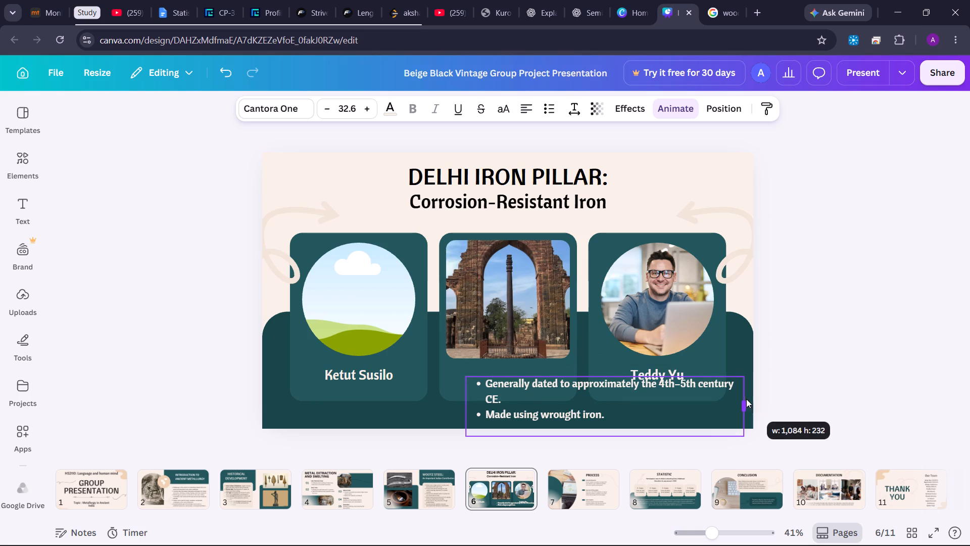
{"action": "left_click_drag", "start_coordinate": [746, 399], "coordinate": [628, 402]}
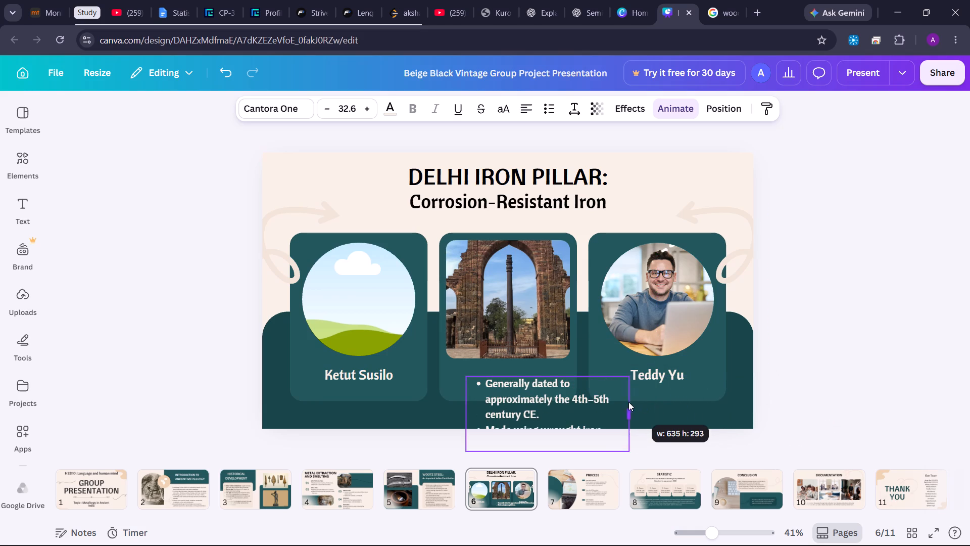
{"action": "left_click_drag", "start_coordinate": [628, 402], "coordinate": [657, 393]}
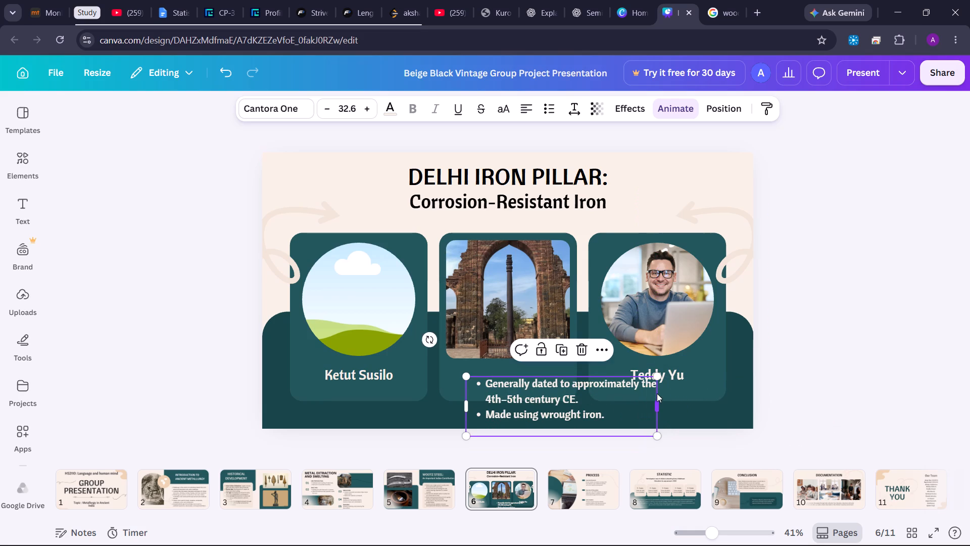
{"action": "left_click_drag", "start_coordinate": [658, 376], "coordinate": [628, 394]}
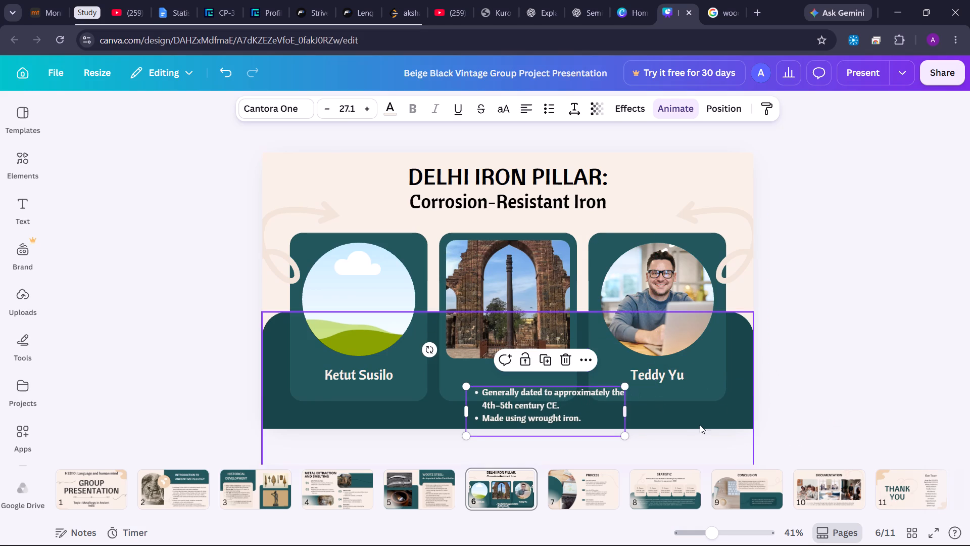
{"action": "left_click", "coordinate": [701, 426]}
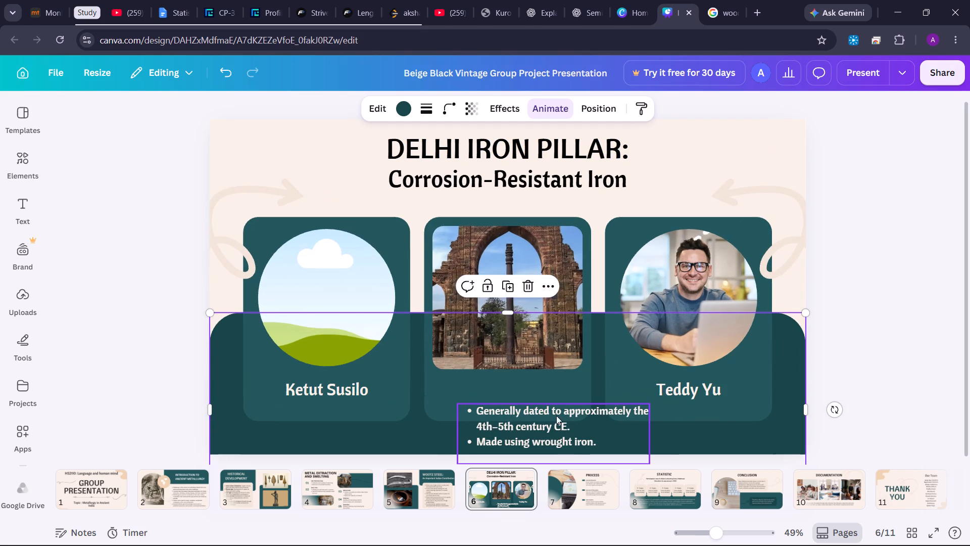
Move the bullet text directly beneath the pillar photo in the middle card and narrow its box slightly further.
{"action": "left_click_drag", "start_coordinate": [548, 416], "coordinate": [518, 392]}
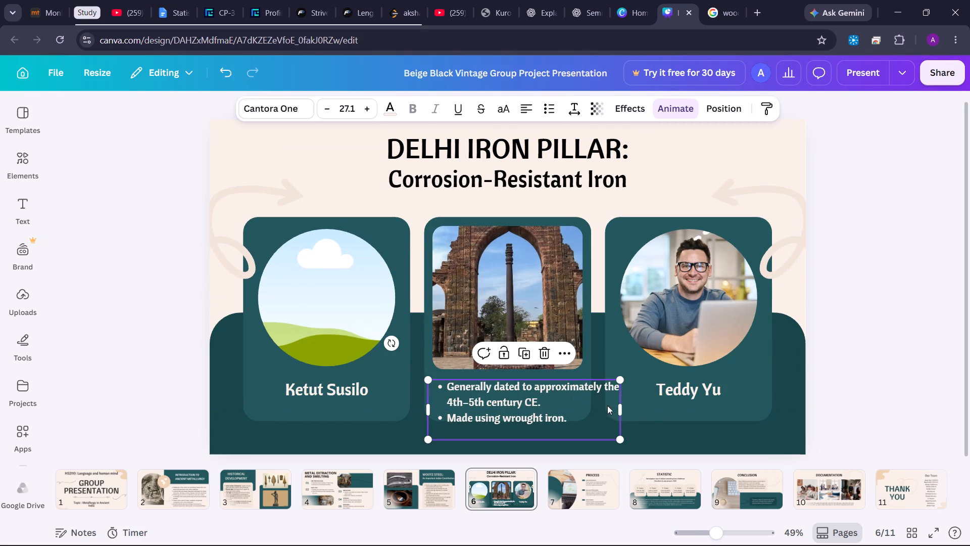
{"action": "left_click_drag", "start_coordinate": [621, 405], "coordinate": [605, 399]}
{"action": "left_click_drag", "start_coordinate": [571, 418], "coordinate": [572, 412]}
{"action": "left_click", "coordinate": [572, 413]}
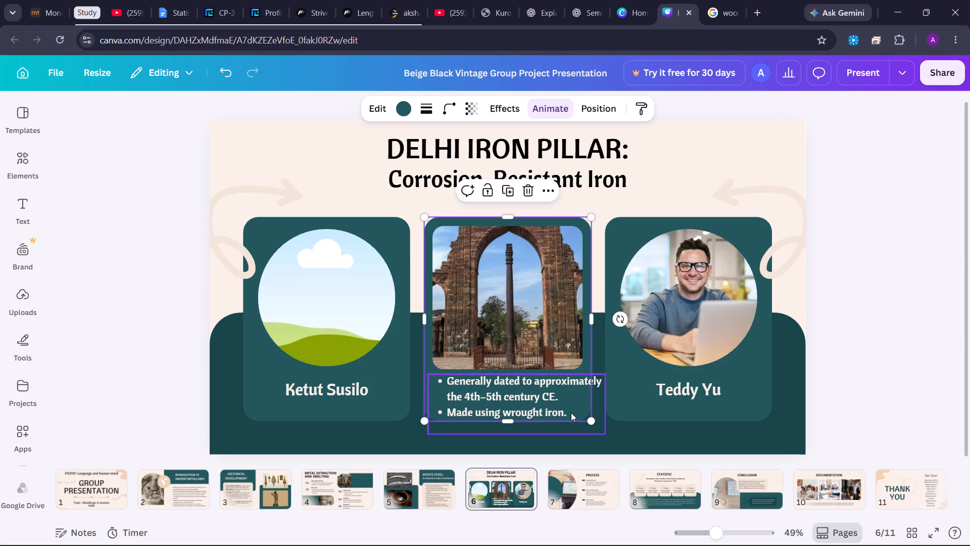
{"action": "left_click", "coordinate": [633, 429]}
{"action": "left_click", "coordinate": [633, 429]}
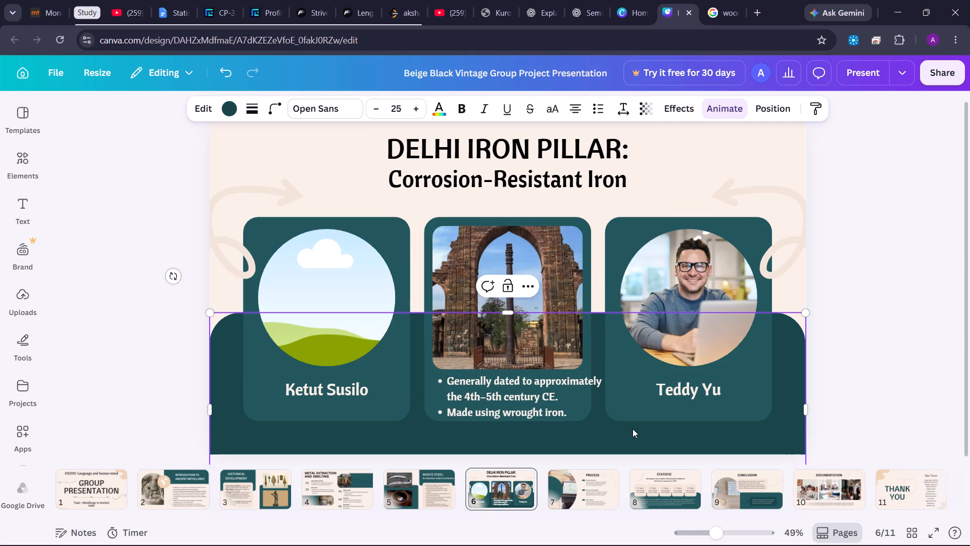
Set the pillar photo's corner rounding to 100.
{"action": "left_click", "coordinate": [575, 288]}
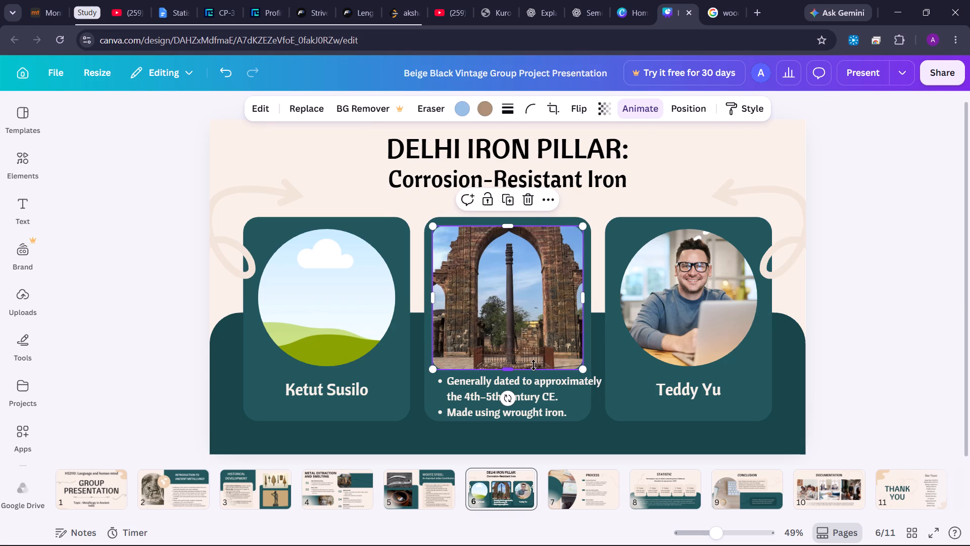
{"action": "left_click", "coordinate": [533, 108]}
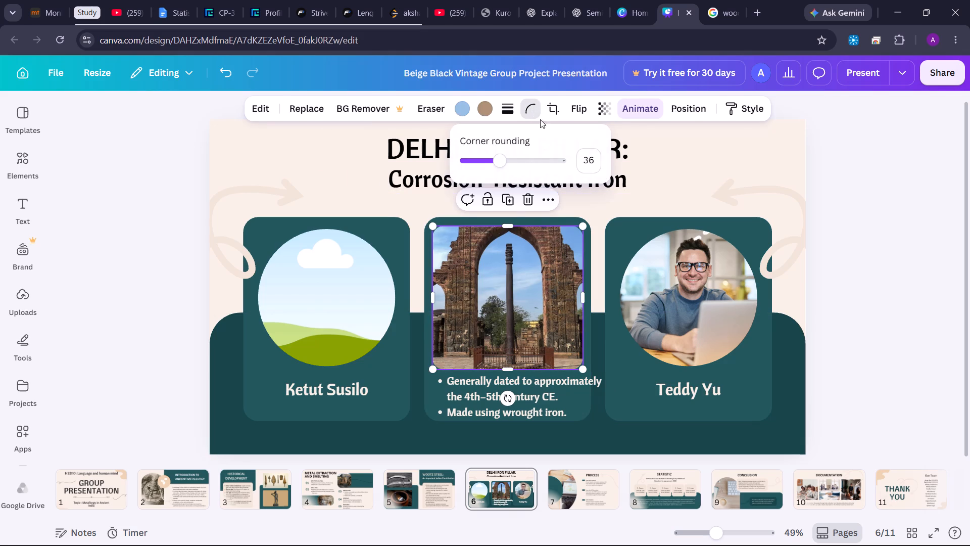
{"action": "left_click_drag", "start_coordinate": [499, 159], "coordinate": [556, 162]}
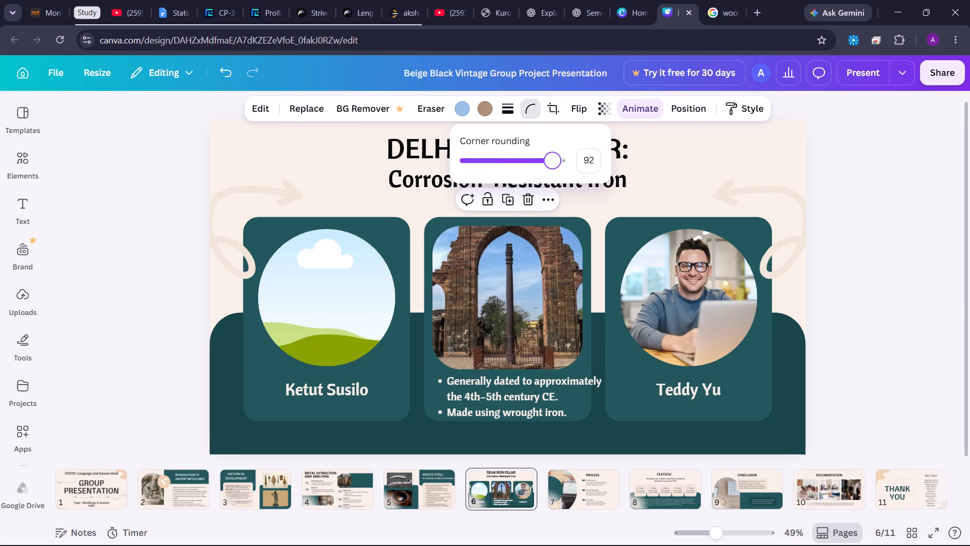
{"action": "left_click_drag", "start_coordinate": [556, 162], "coordinate": [603, 164]}
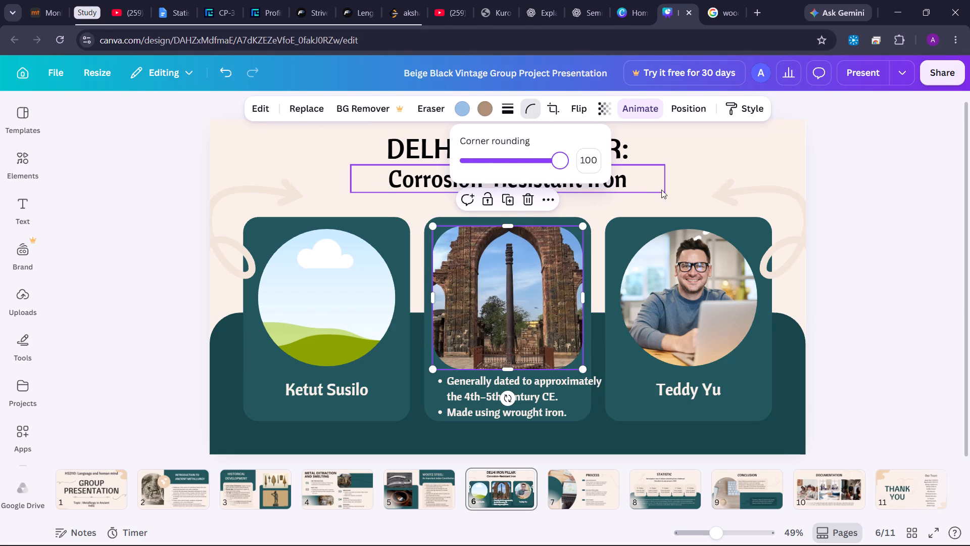
{"action": "left_click", "coordinate": [661, 190]}
{"action": "left_click", "coordinate": [697, 201]}
Shrink the pillar photo slightly and centre it horizontally in the middle card.
{"action": "left_click", "coordinate": [531, 316]}
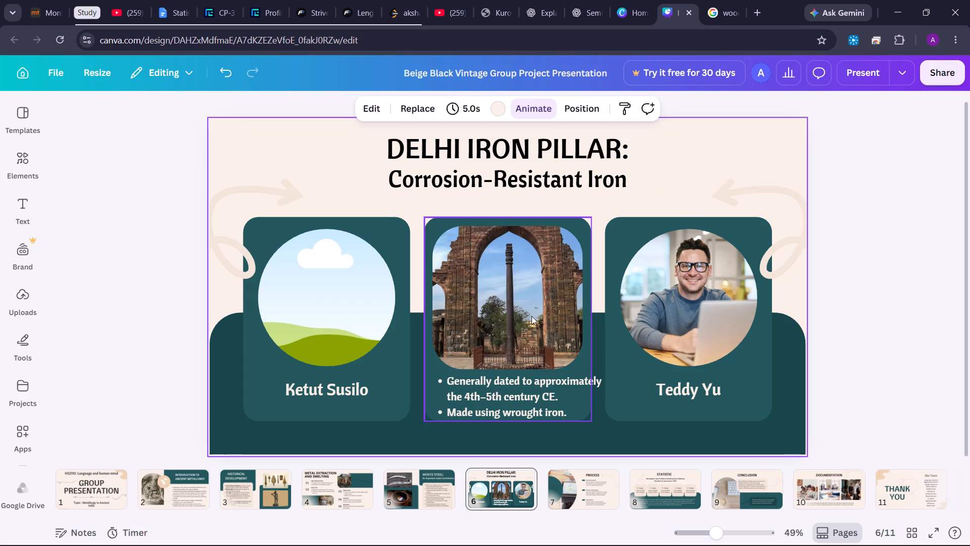
{"action": "left_click", "coordinate": [528, 382]}
{"action": "left_click", "coordinate": [556, 330]}
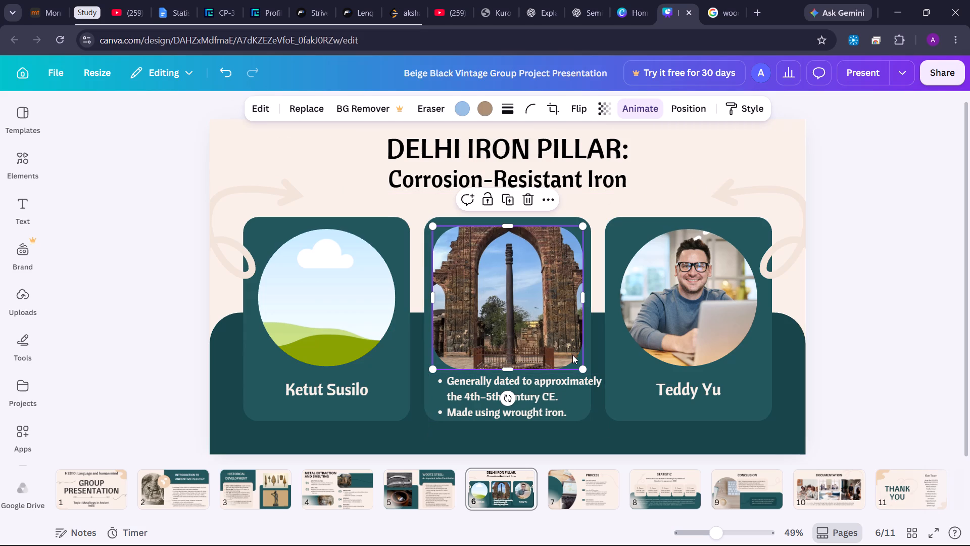
{"action": "left_click_drag", "start_coordinate": [578, 367], "coordinate": [569, 357]}
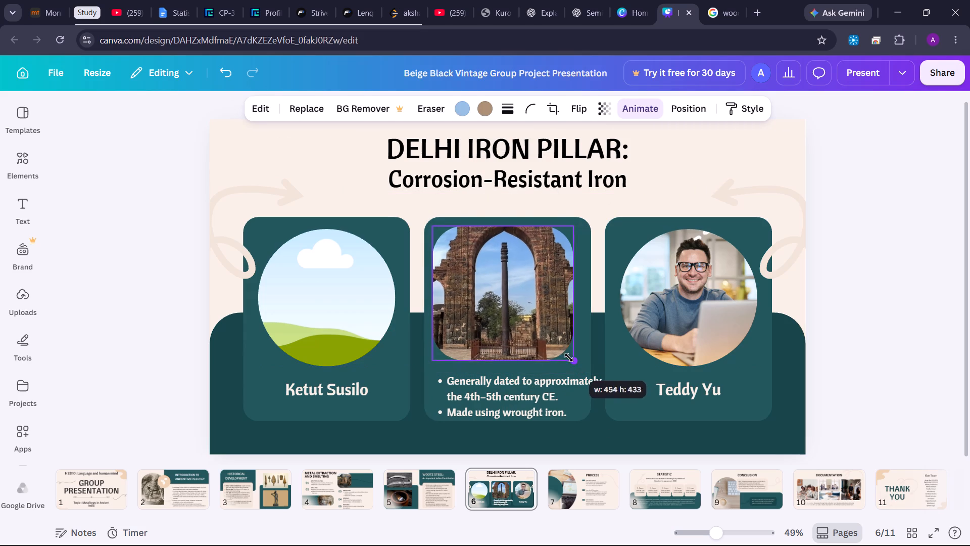
{"action": "left_click_drag", "start_coordinate": [569, 357], "coordinate": [567, 356]}
{"action": "left_click", "coordinate": [520, 326]}
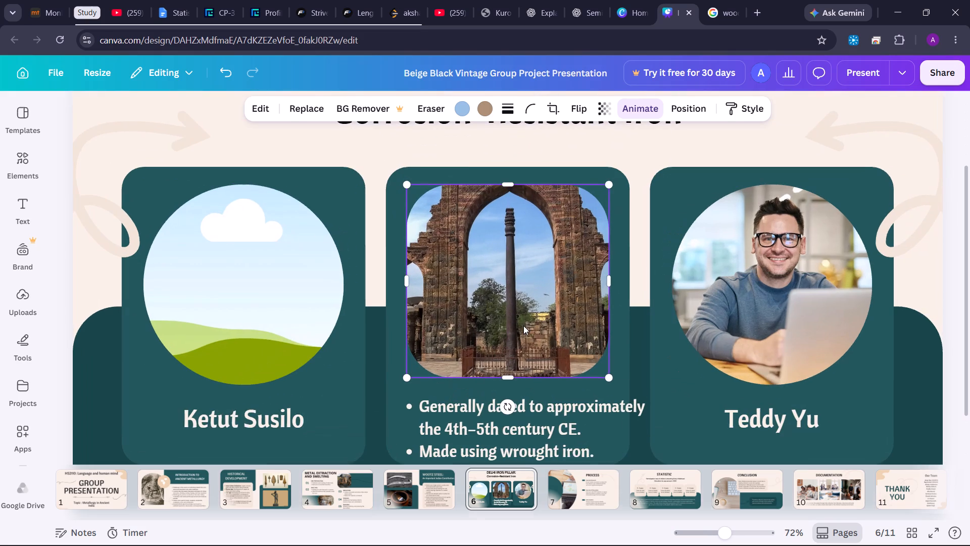
{"action": "left_click", "coordinate": [529, 318]}
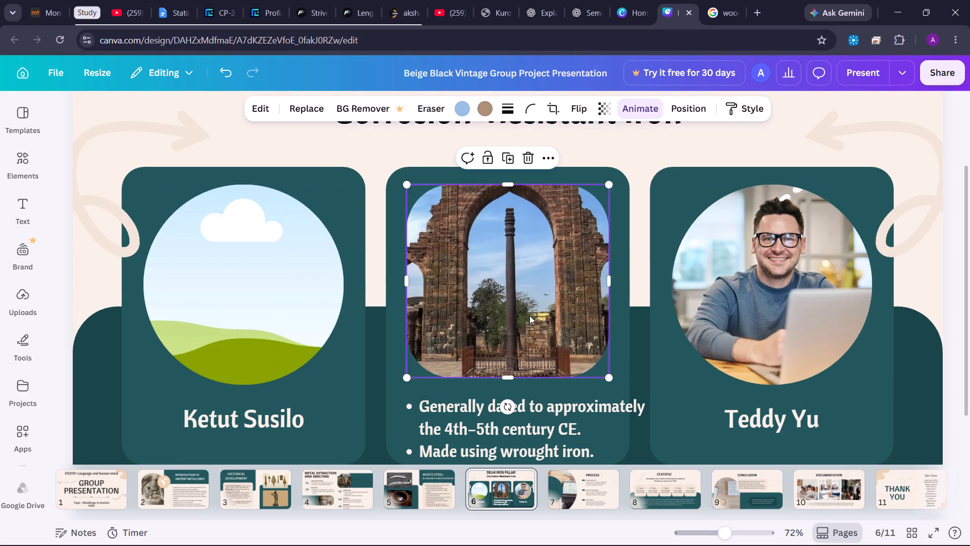
{"action": "left_click", "coordinate": [643, 167]}
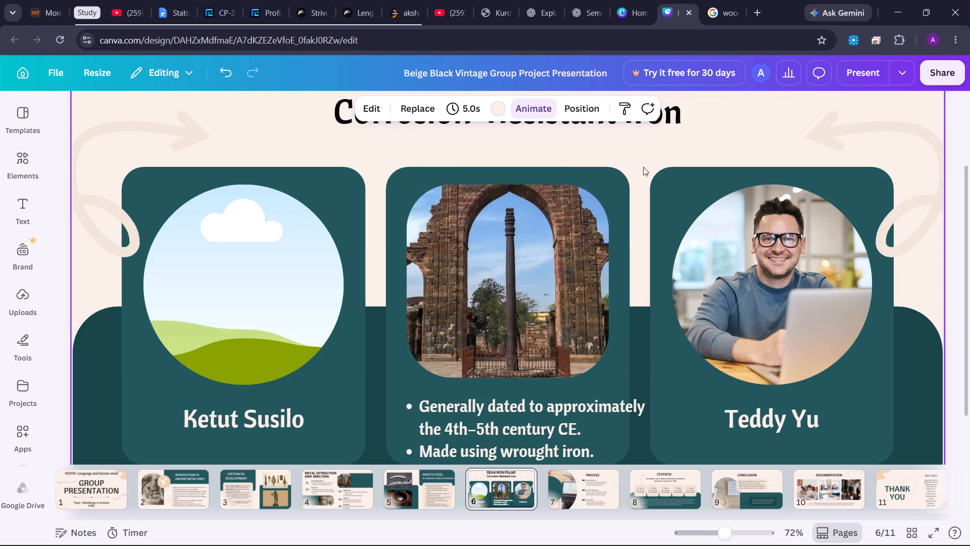
Move the bullet text closer beneath the pillar photo and trim its box width, keeping the text on three lines.
{"action": "scroll", "coordinate": [643, 167], "scroll_direction": "down", "scroll_amount": 2}
{"action": "left_click", "coordinate": [546, 356]}
{"action": "left_click_drag", "start_coordinate": [530, 364], "coordinate": [524, 354]}
{"action": "left_click_drag", "start_coordinate": [647, 370], "coordinate": [633, 370]}
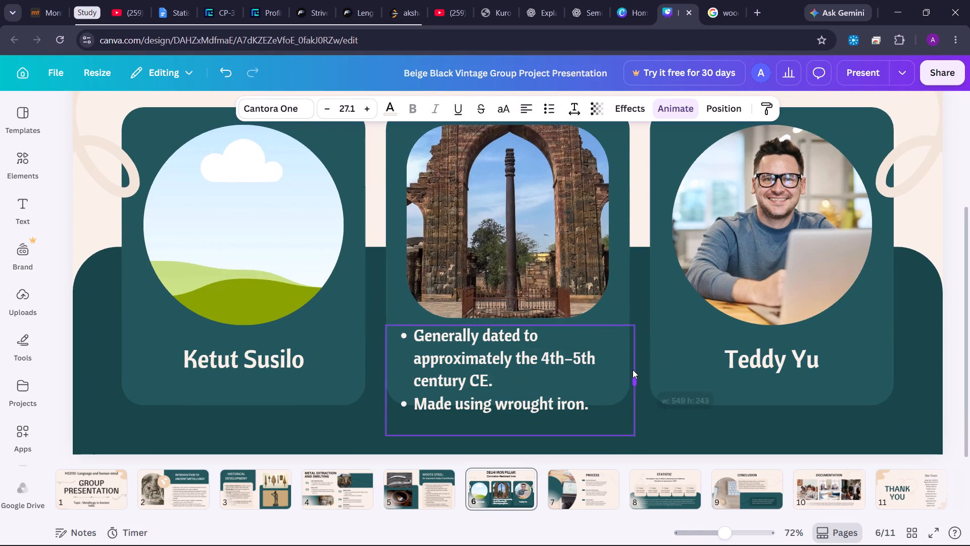
{"action": "left_click_drag", "start_coordinate": [633, 370], "coordinate": [646, 362]}
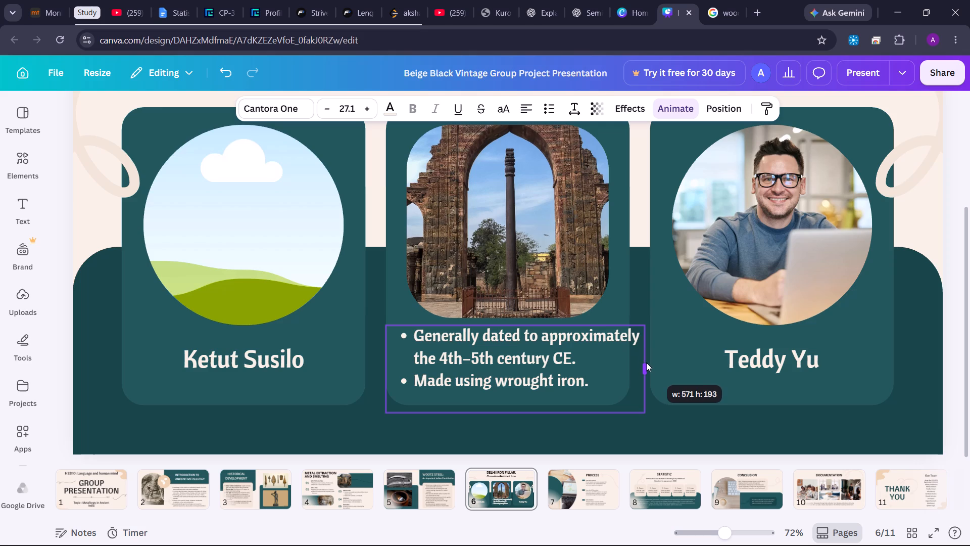
{"action": "left_click_drag", "start_coordinate": [646, 362], "coordinate": [643, 363]}
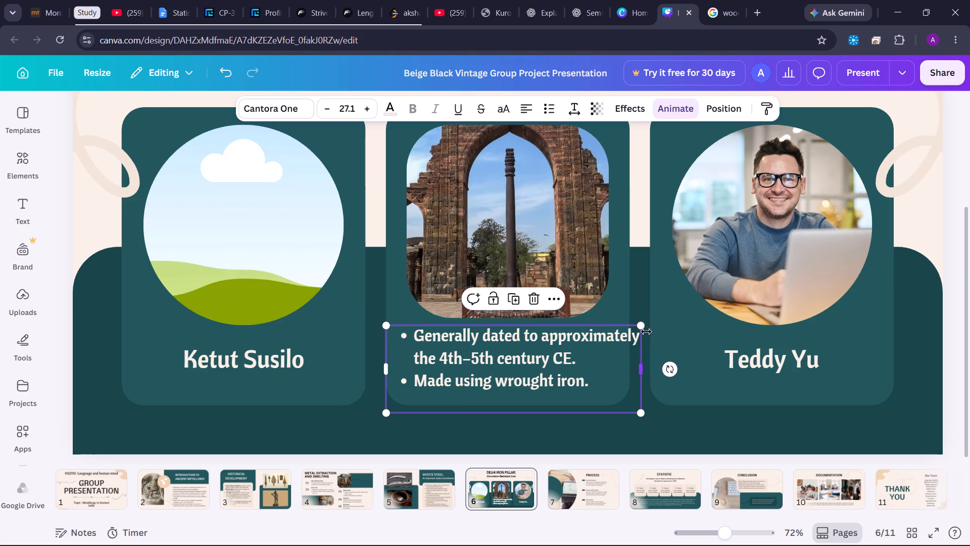
Scale the bullet text down to font size 25.3 and centre it within the middle card.
{"action": "left_click_drag", "start_coordinate": [642, 326], "coordinate": [630, 329]}
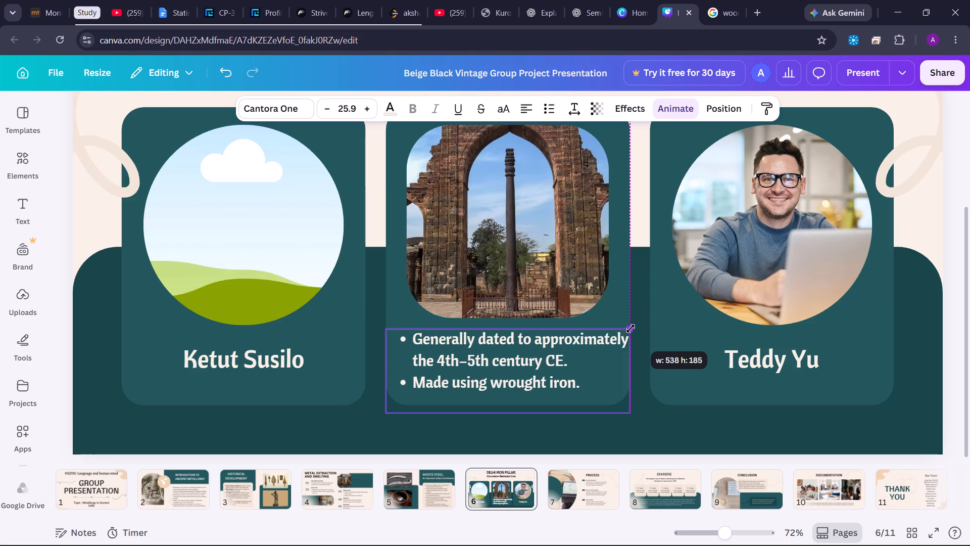
{"action": "left_click_drag", "start_coordinate": [630, 329], "coordinate": [625, 334]}
{"action": "left_click", "coordinate": [634, 333]}
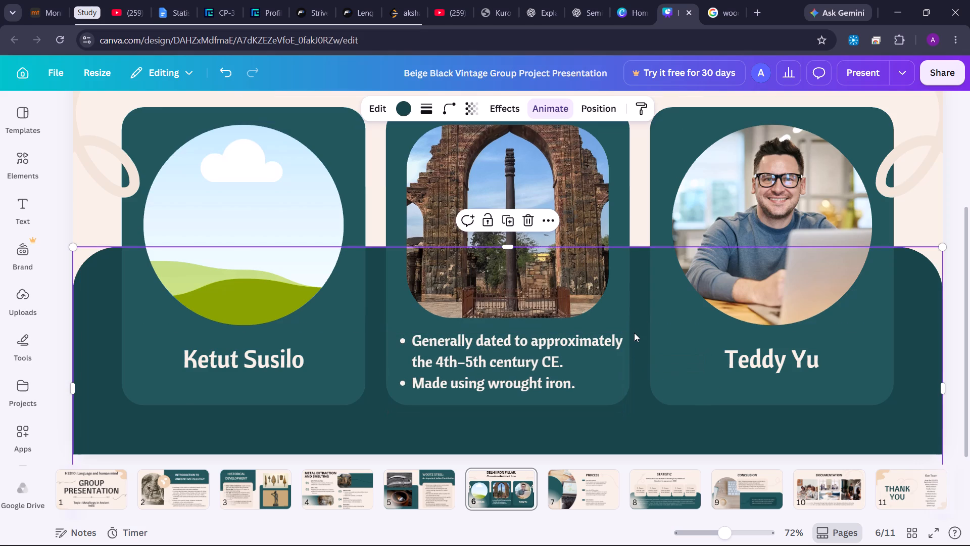
{"action": "left_click", "coordinate": [563, 350]}
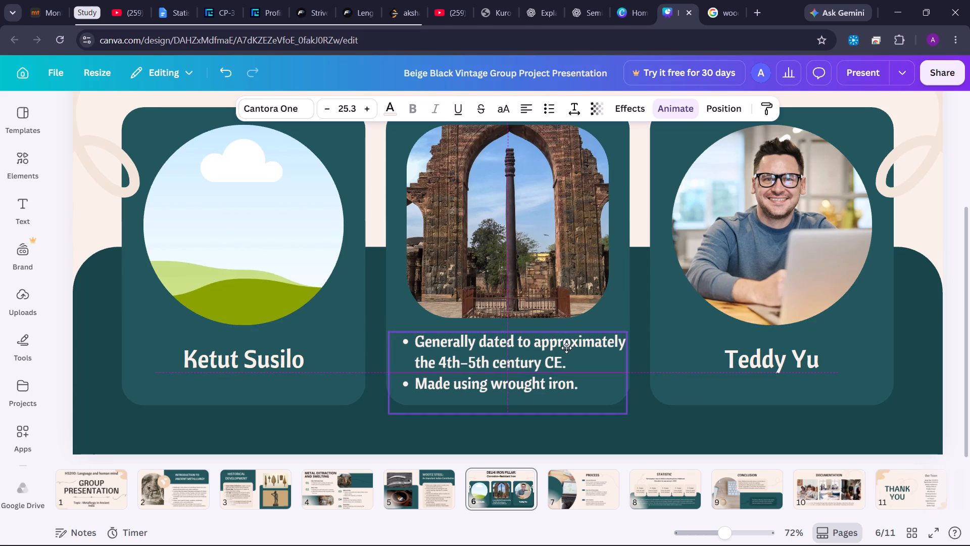
{"action": "left_click", "coordinate": [633, 316]}
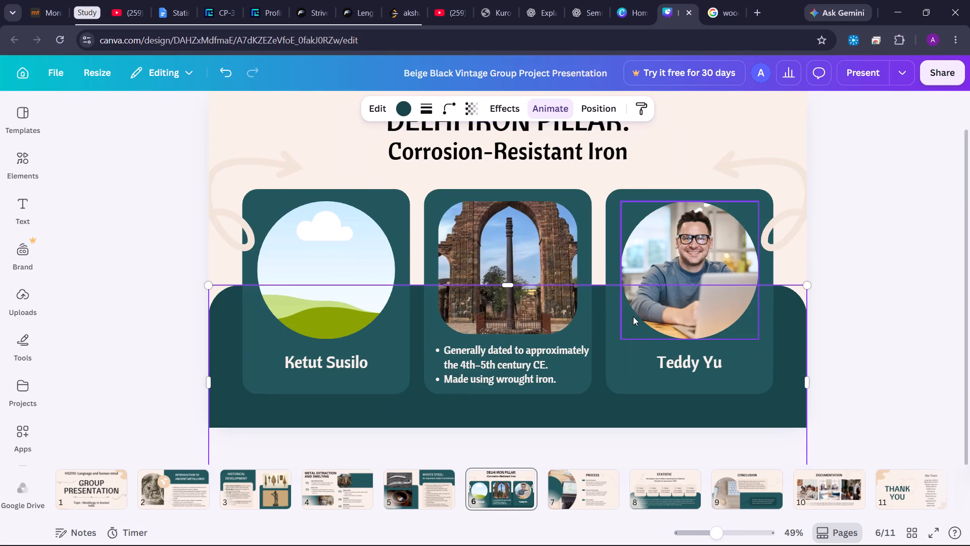
{"action": "scroll", "coordinate": [633, 316], "scroll_direction": "up", "scroll_amount": 1}
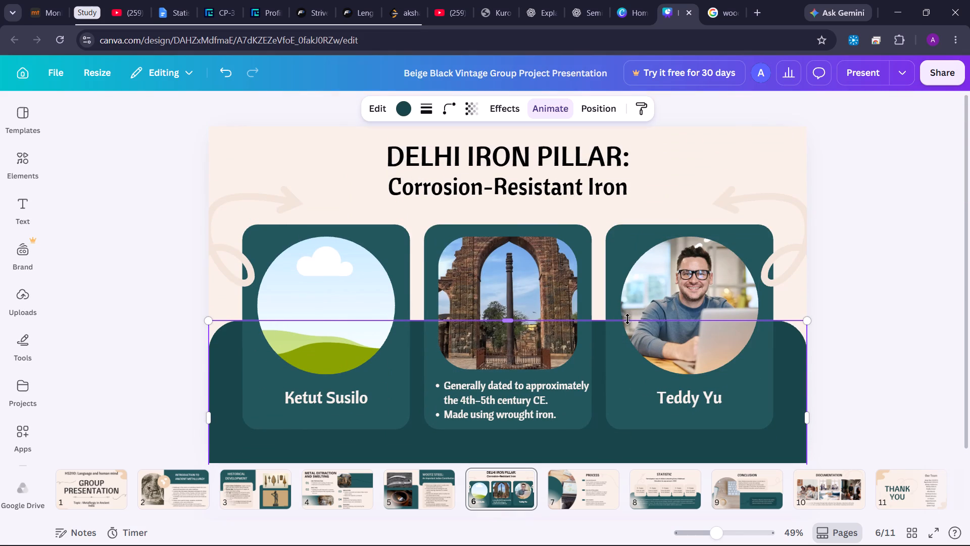
{"action": "left_click", "coordinate": [613, 278]}
{"action": "left_click", "coordinate": [663, 179]}
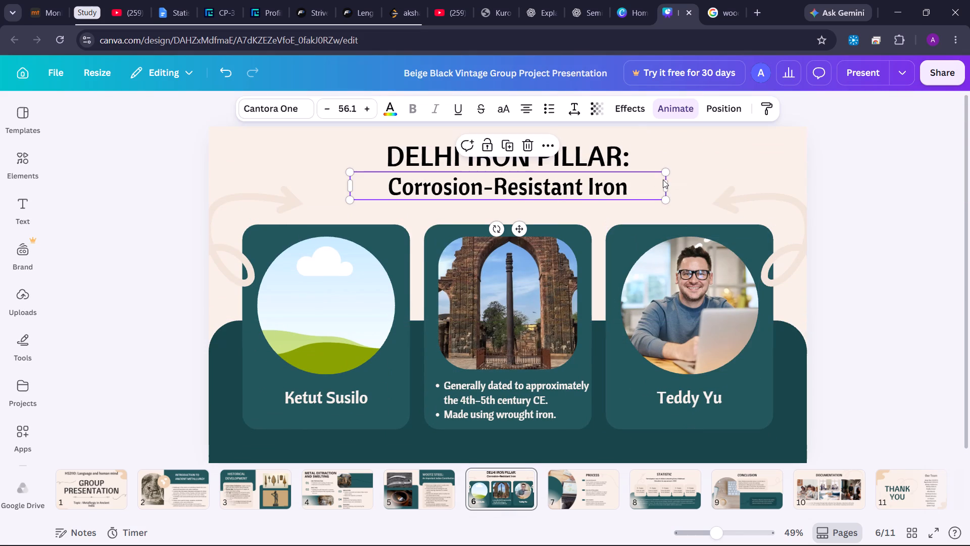
{"action": "left_click", "coordinate": [721, 153]}
{"action": "left_click", "coordinate": [529, 277]}
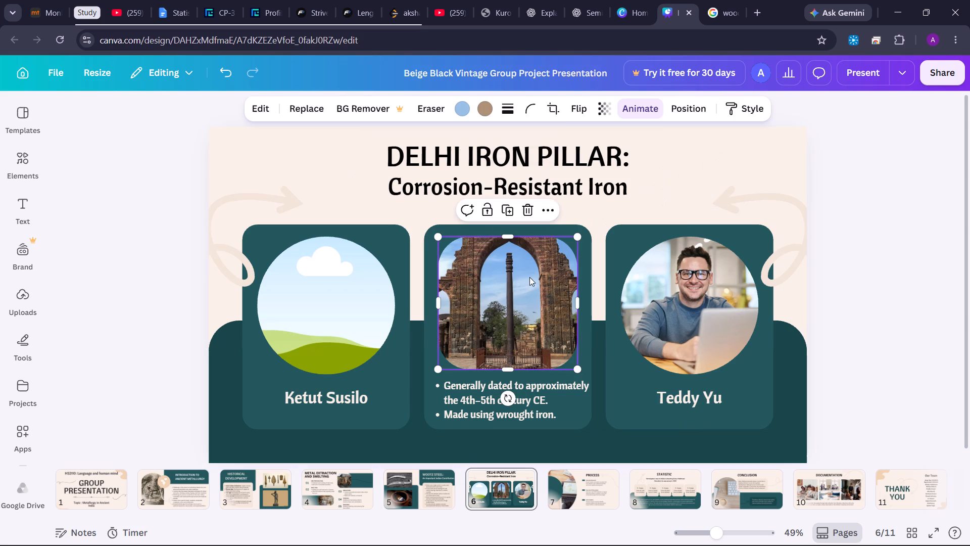
{"action": "left_click", "coordinate": [532, 107]}
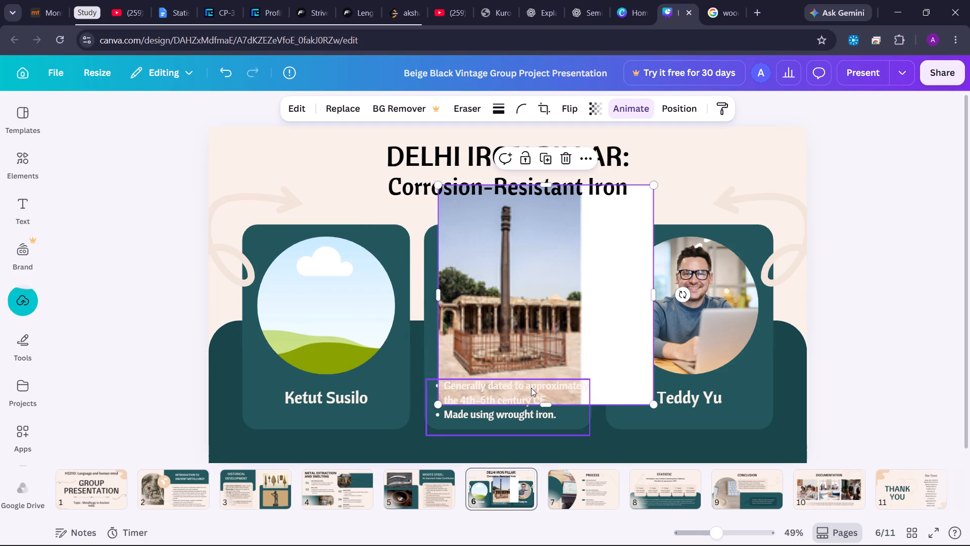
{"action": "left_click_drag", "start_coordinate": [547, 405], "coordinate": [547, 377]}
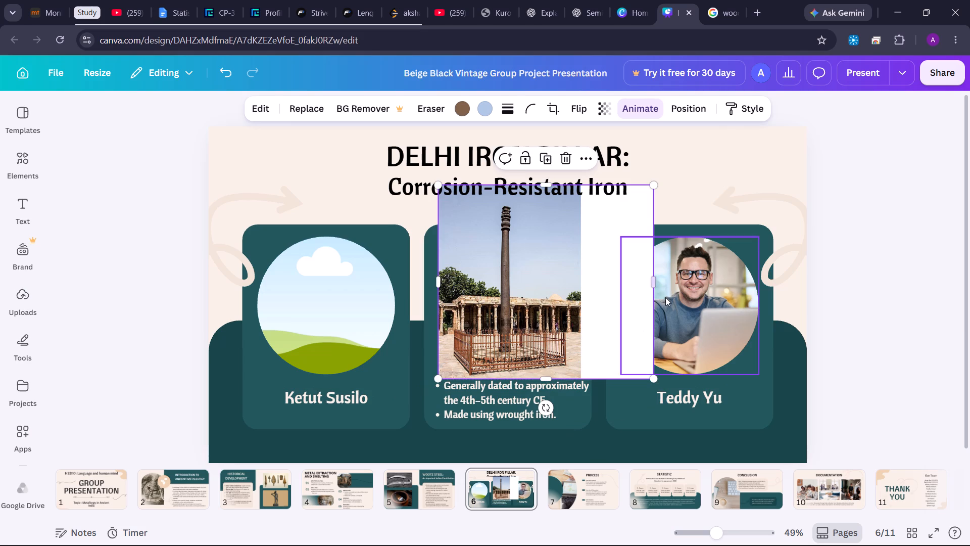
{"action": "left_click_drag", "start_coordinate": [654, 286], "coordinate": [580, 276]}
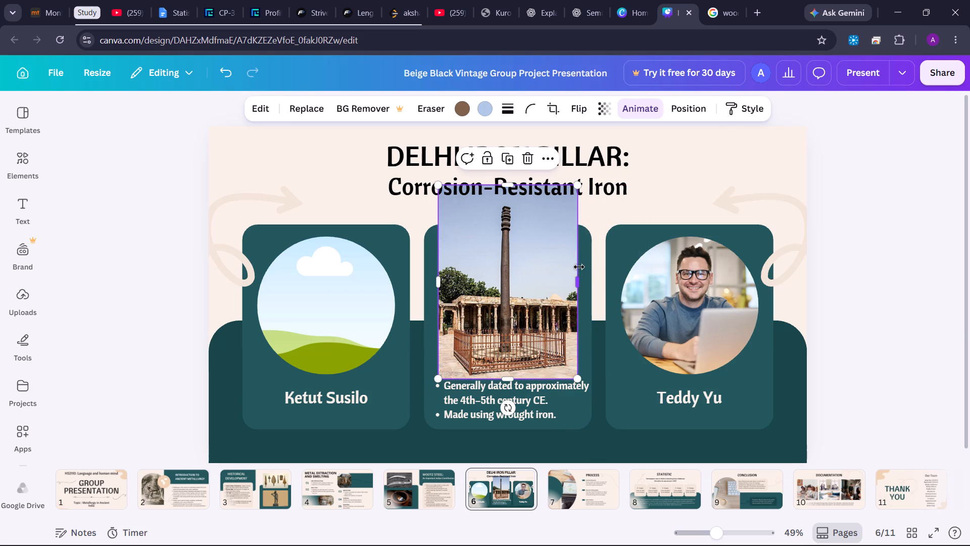
Place the pasted pillar photo into the circular frame in the left card.
{"action": "left_click_drag", "start_coordinate": [554, 266], "coordinate": [375, 281]}
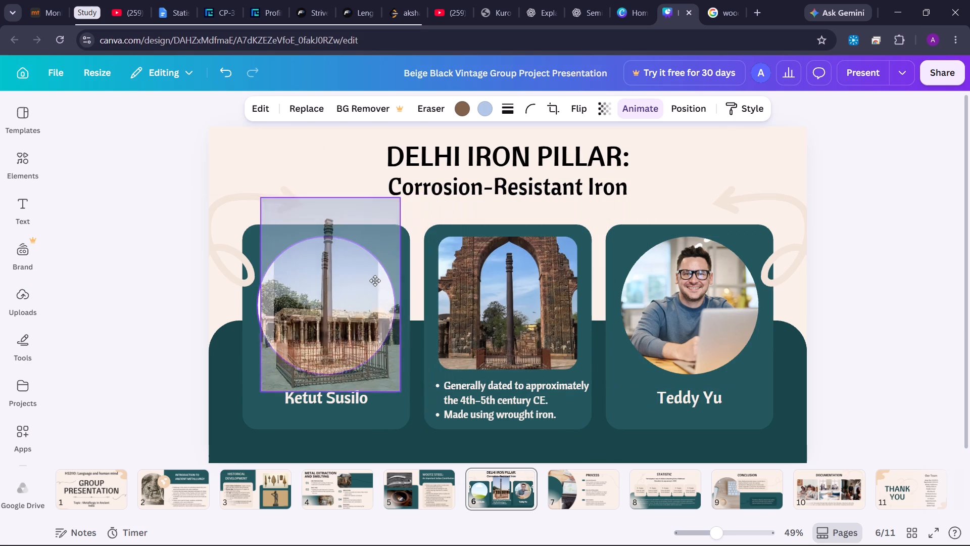
{"action": "left_click_drag", "start_coordinate": [375, 281], "coordinate": [371, 283]}
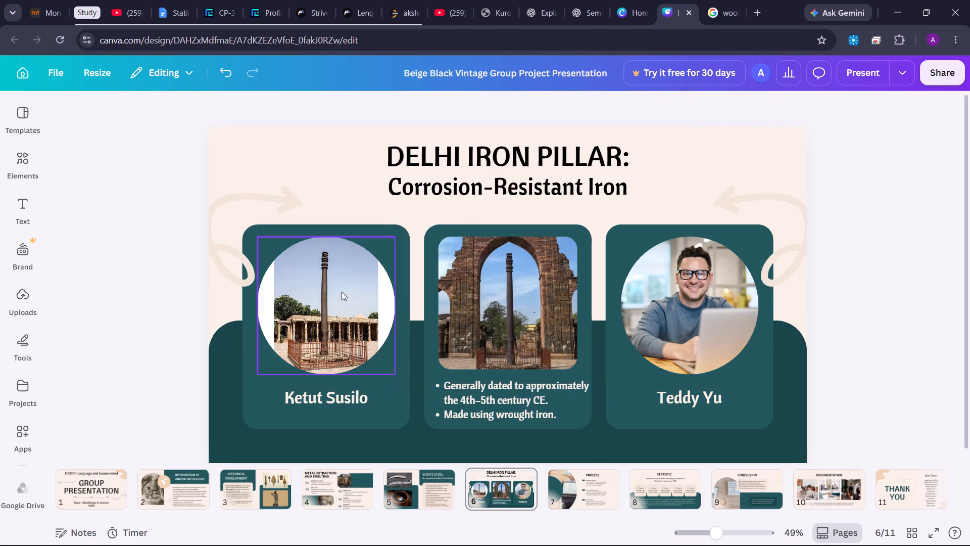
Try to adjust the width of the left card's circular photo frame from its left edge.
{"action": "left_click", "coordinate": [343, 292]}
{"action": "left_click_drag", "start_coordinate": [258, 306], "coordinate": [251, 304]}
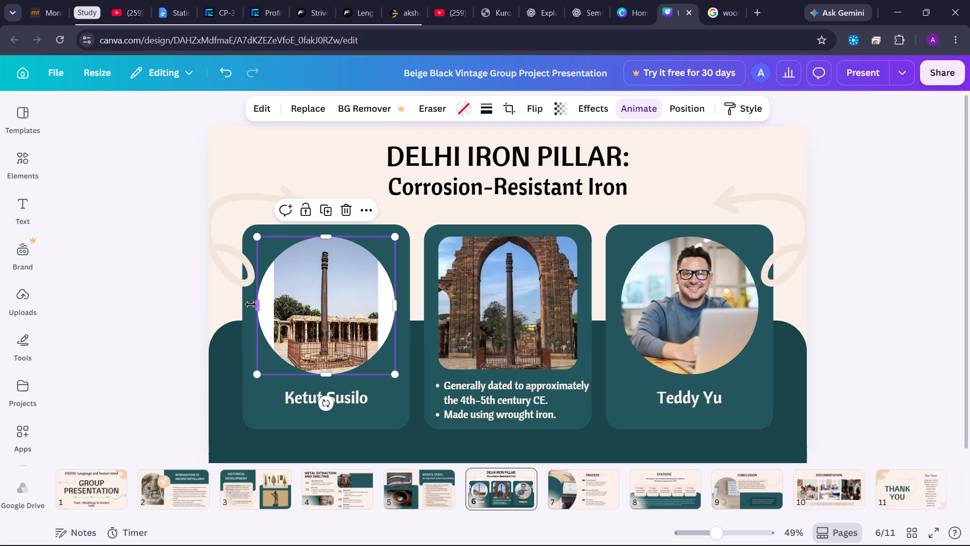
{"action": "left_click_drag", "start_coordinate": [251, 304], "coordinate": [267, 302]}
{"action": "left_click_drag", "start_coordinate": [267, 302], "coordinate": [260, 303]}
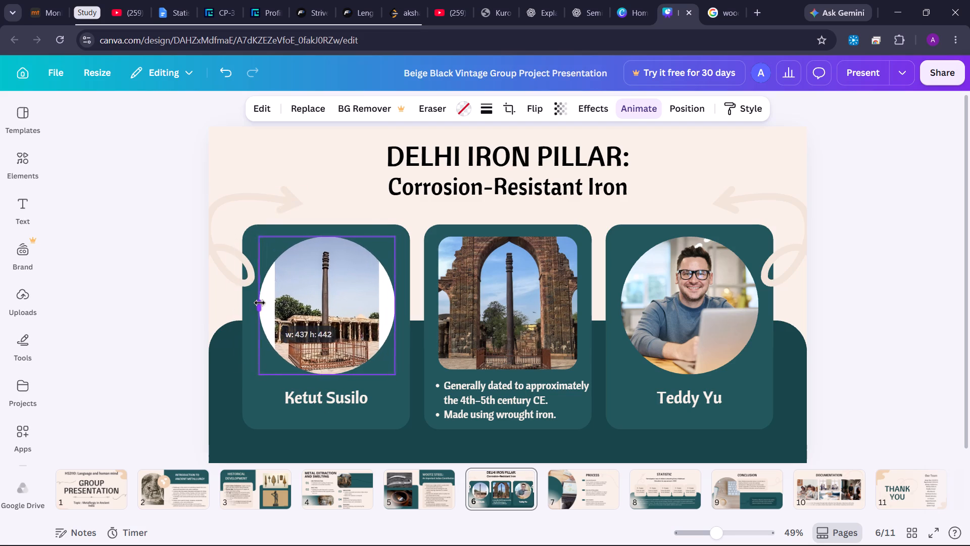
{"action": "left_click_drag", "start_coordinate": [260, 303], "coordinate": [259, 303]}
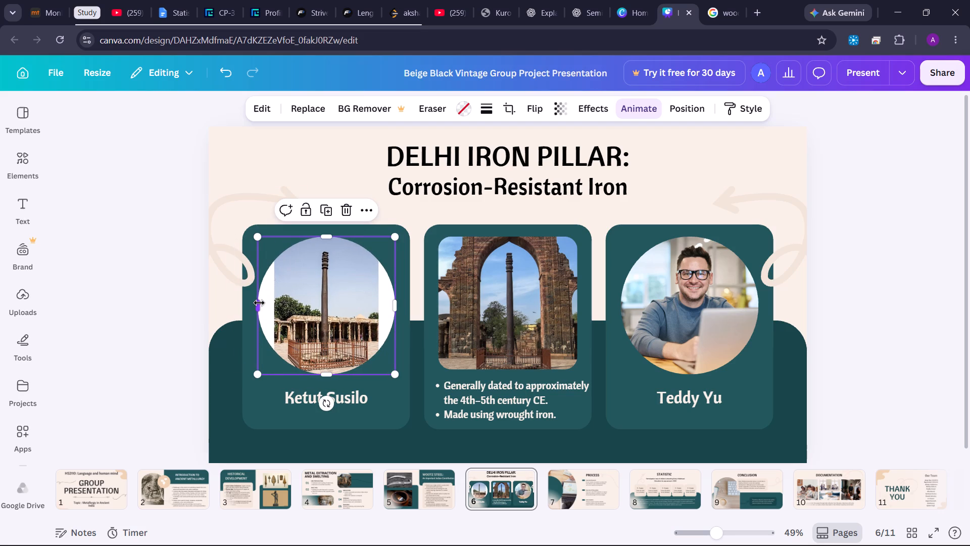
Undo the frame resizing and the pillar photo's placement, and delete the empty circular frame from the left card.
{"action": "key", "text": "ctrl+z"}
{"action": "key", "text": "ctrl+z"}
{"action": "key", "text": "ctrl+z"}
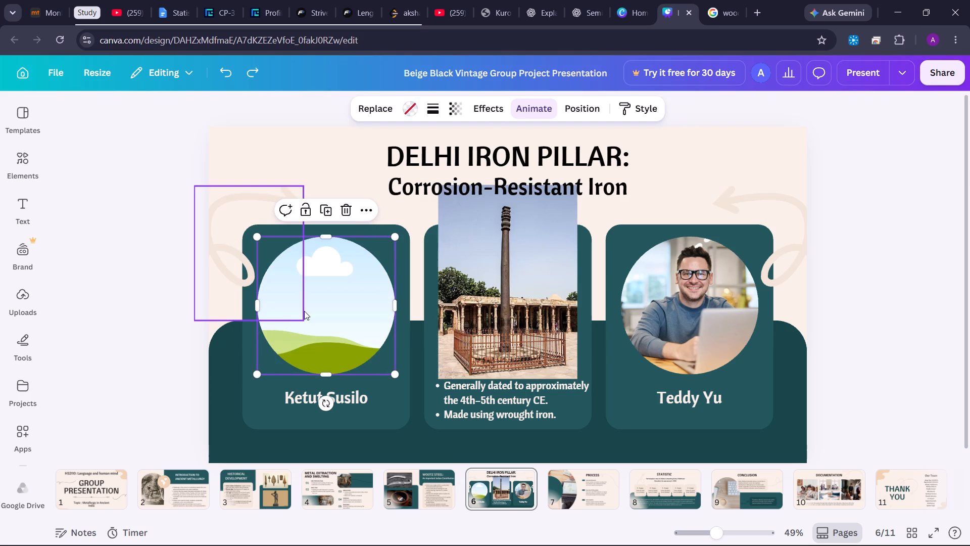
{"action": "left_click", "coordinate": [304, 311]}
{"action": "left_click", "coordinate": [331, 311]}
{"action": "key", "text": "BackSpace"}
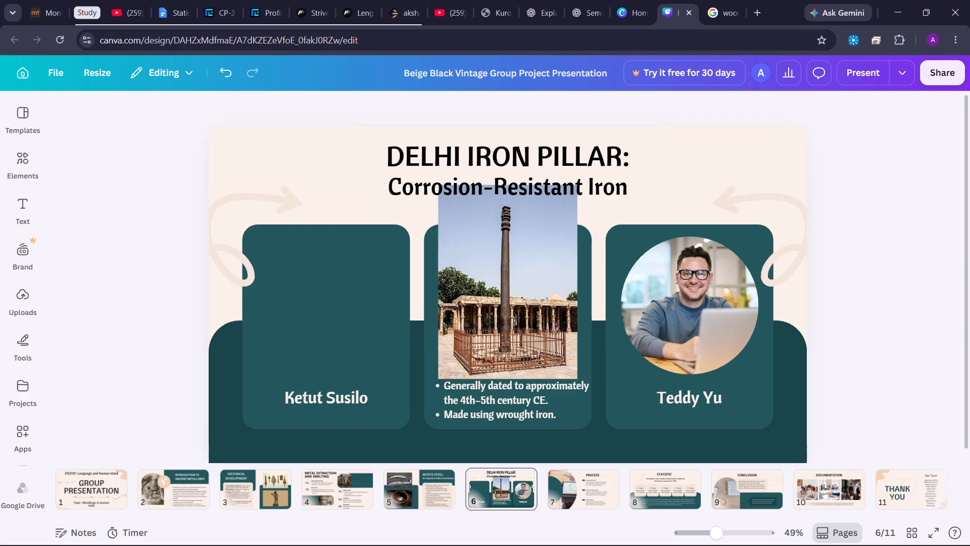
Move the fenced pillar photo from the middle card onto the left card.
{"action": "left_click", "coordinate": [489, 264]}
{"action": "left_click_drag", "start_coordinate": [489, 264], "coordinate": [314, 271]}
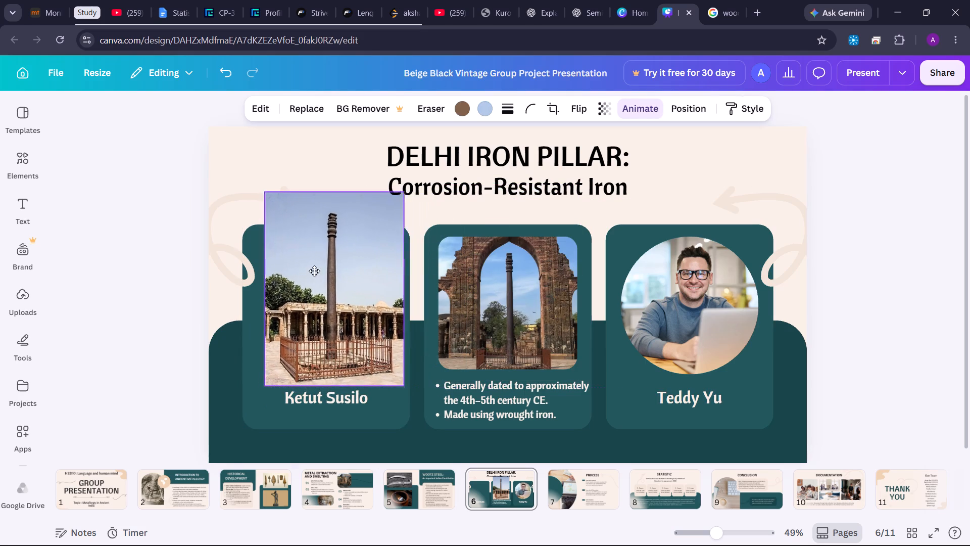
{"action": "left_click_drag", "start_coordinate": [314, 271], "coordinate": [311, 267]}
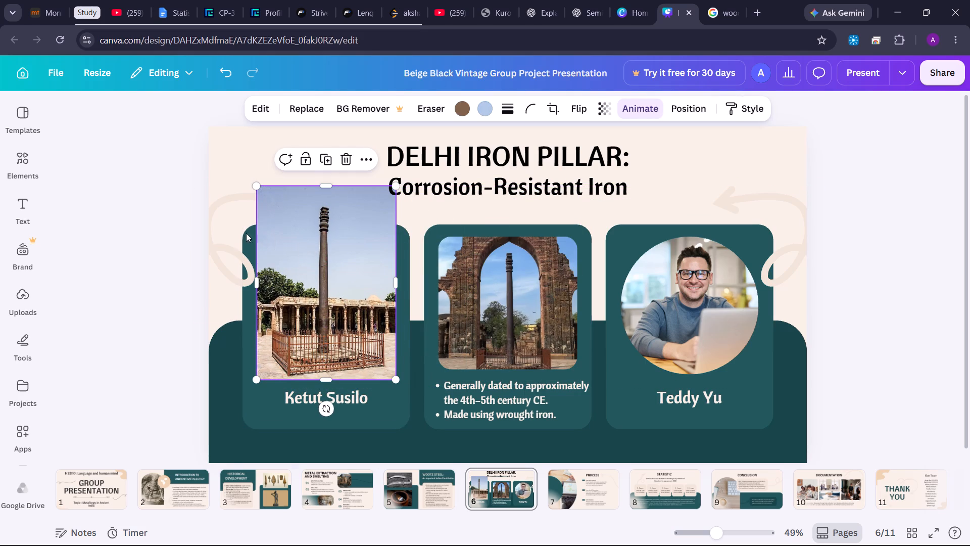
{"action": "left_click", "coordinate": [152, 237]}
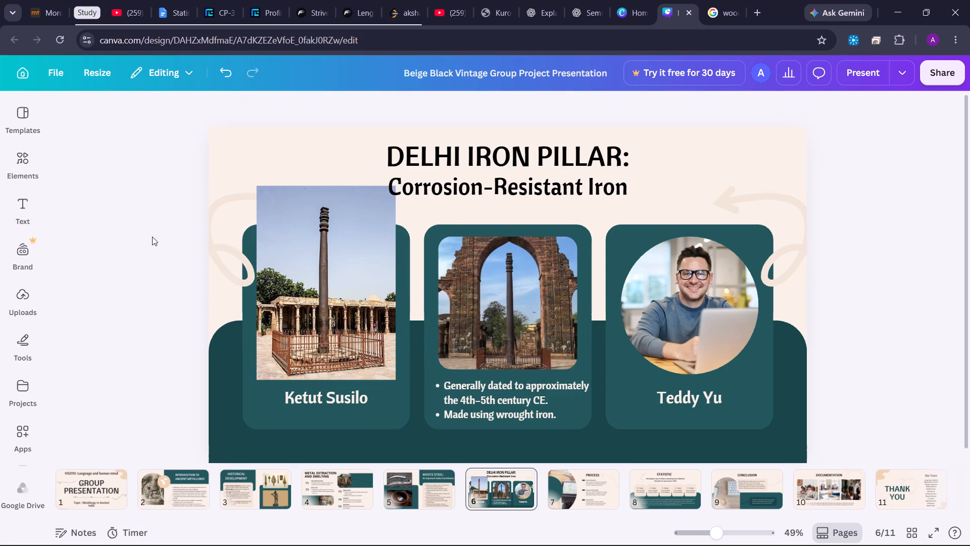
Crop a narrow strip of sky off the top of the left card's pillar photo.
{"action": "left_click", "coordinate": [348, 267]}
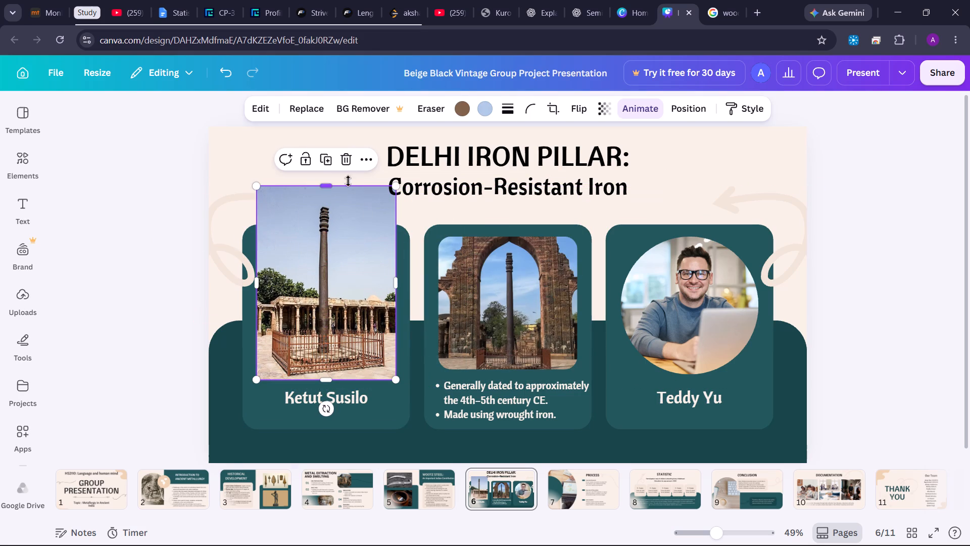
{"action": "left_click_drag", "start_coordinate": [345, 188], "coordinate": [343, 198]}
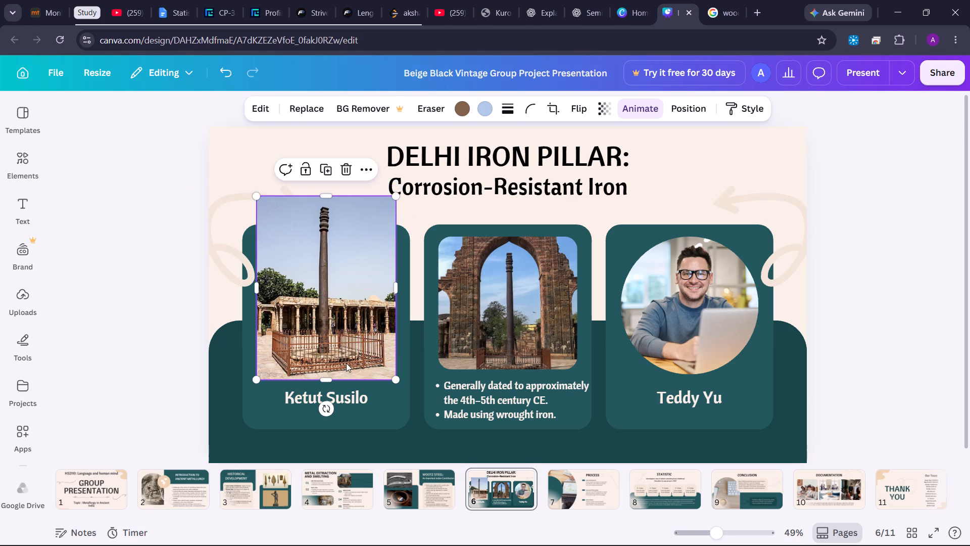
{"action": "left_click", "coordinate": [332, 381]}
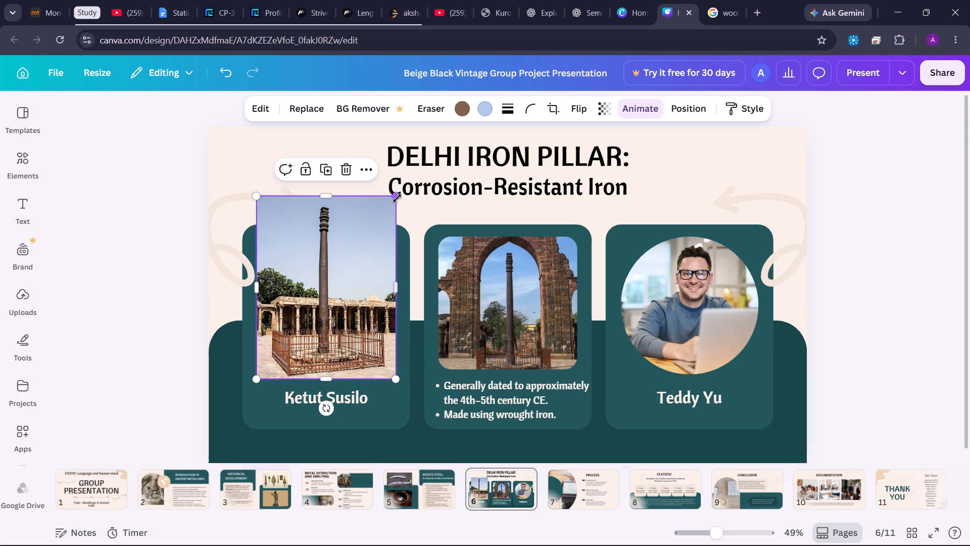
Scale the left card's pillar photo down proportionally to fit inside the card and align it level with the middle card's photo.
{"action": "left_click_drag", "start_coordinate": [397, 198], "coordinate": [367, 253]}
{"action": "left_click", "coordinate": [357, 304]}
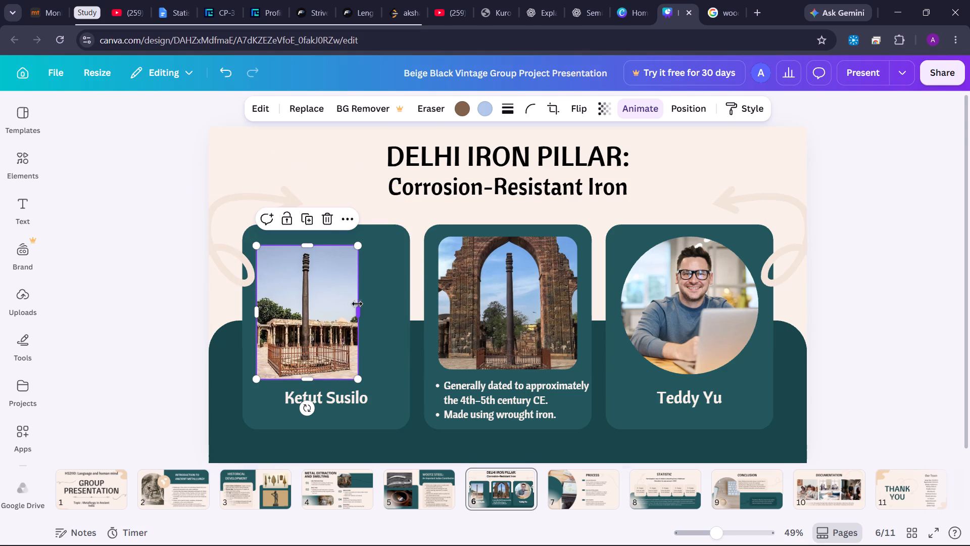
{"action": "left_click_drag", "start_coordinate": [314, 304], "coordinate": [326, 296]}
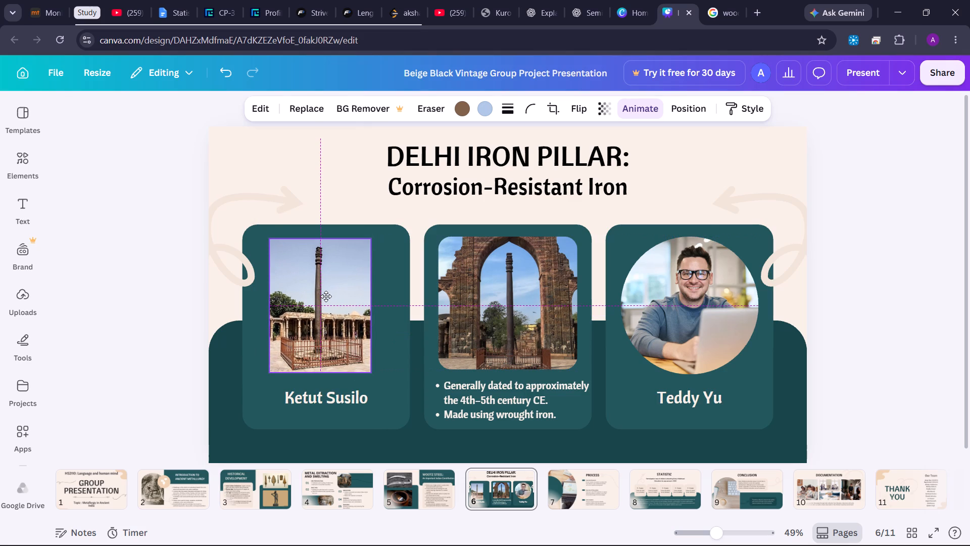
{"action": "left_click_drag", "start_coordinate": [326, 296], "coordinate": [324, 296]}
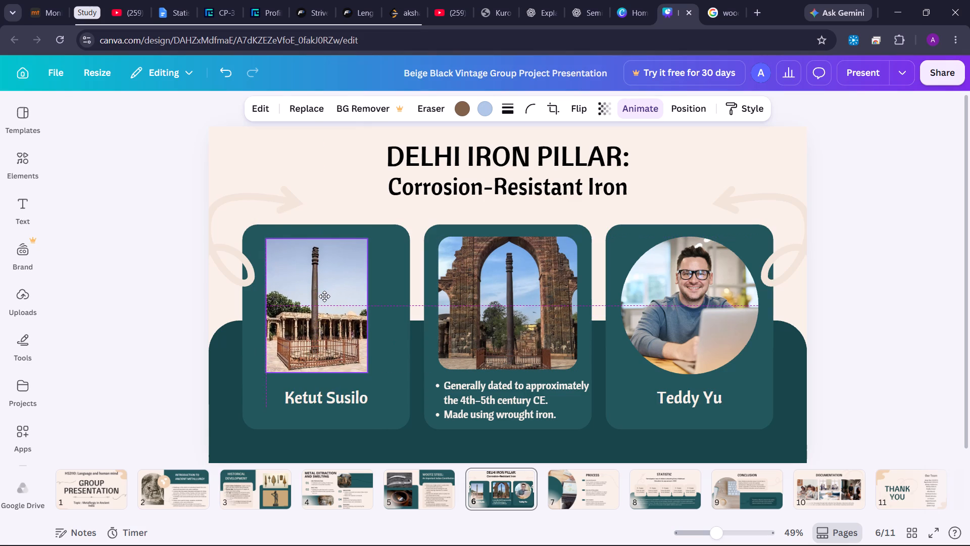
{"action": "left_click_drag", "start_coordinate": [324, 296], "coordinate": [326, 295]}
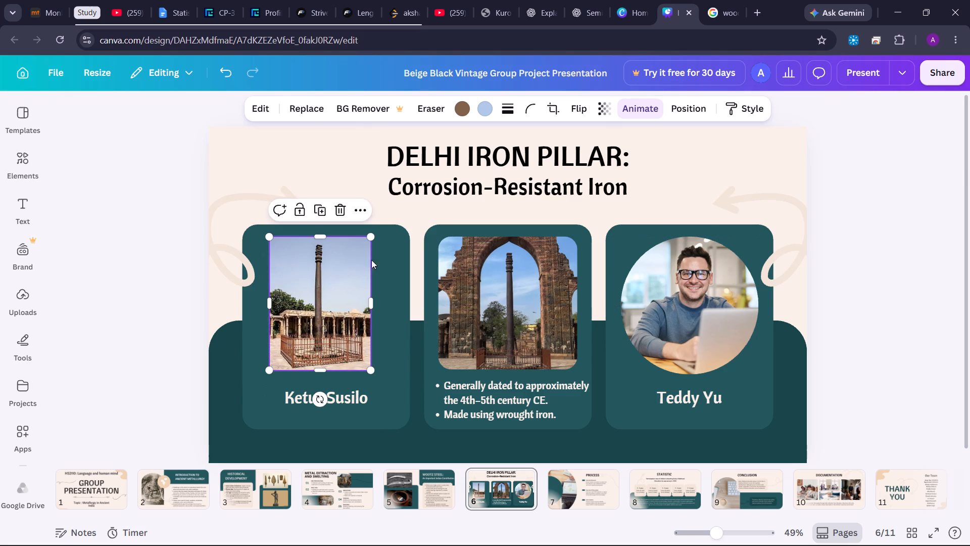
Set the left card's pillar photo corner rounding to 26.
{"action": "left_click", "coordinate": [526, 107]}
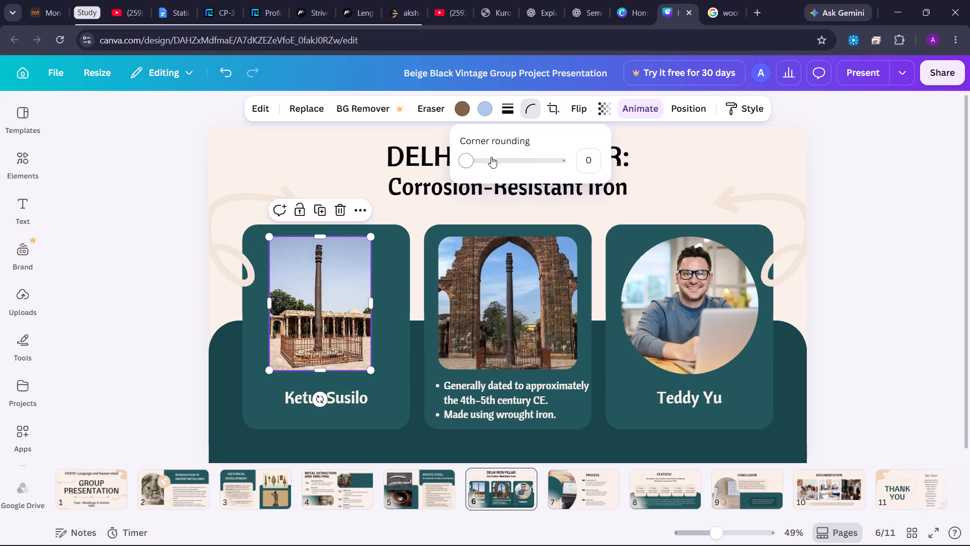
{"action": "left_click", "coordinate": [490, 157]}
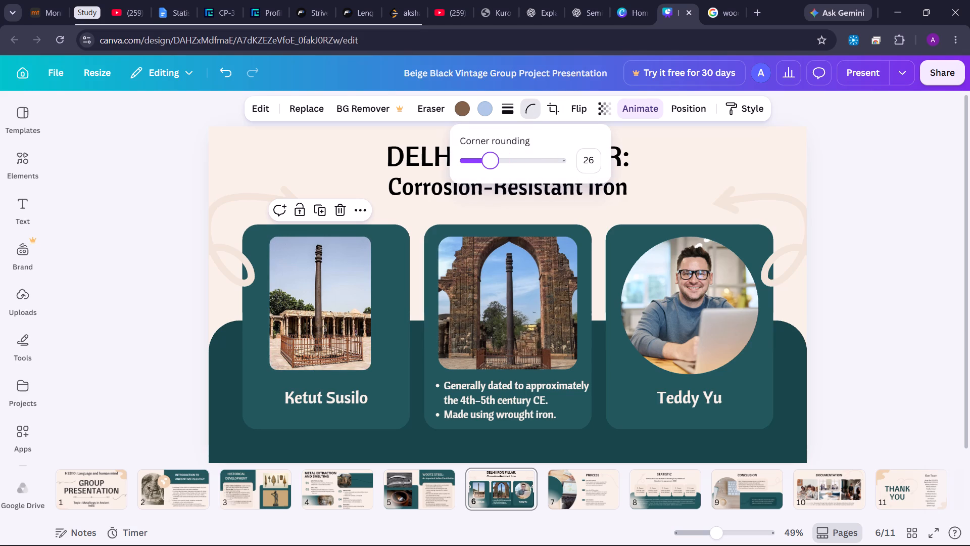
{"action": "left_click", "coordinate": [186, 270]}
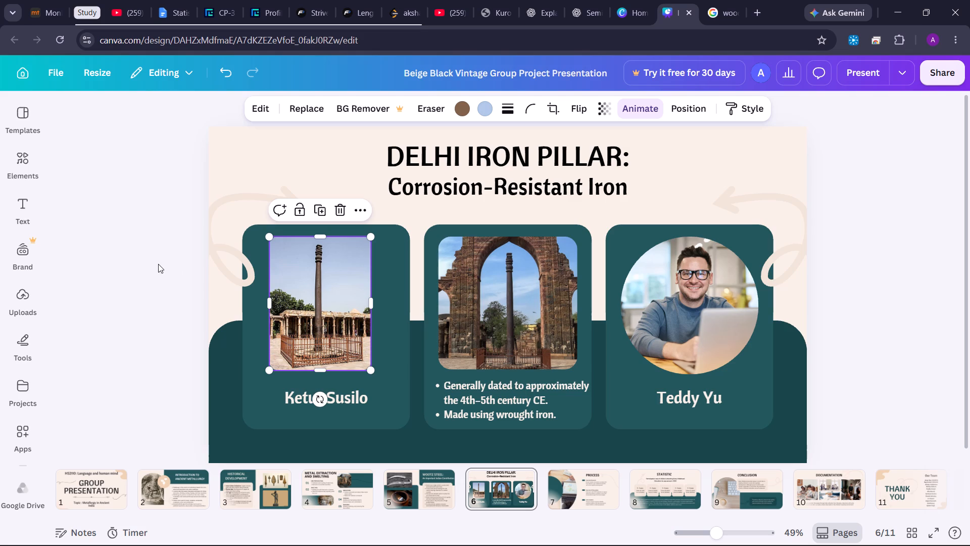
{"action": "left_click", "coordinate": [382, 321]}
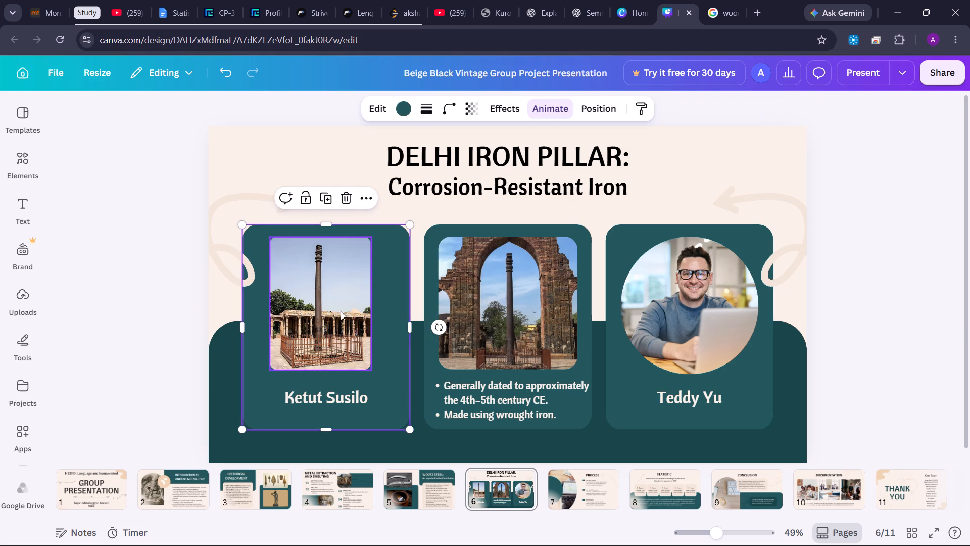
{"action": "left_click", "coordinate": [339, 312]}
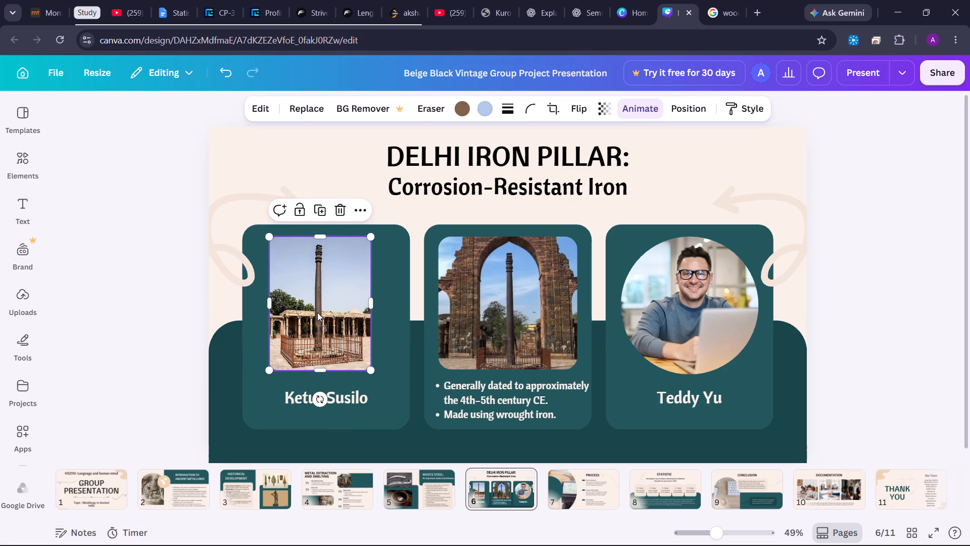
{"action": "left_click", "coordinate": [318, 309]}
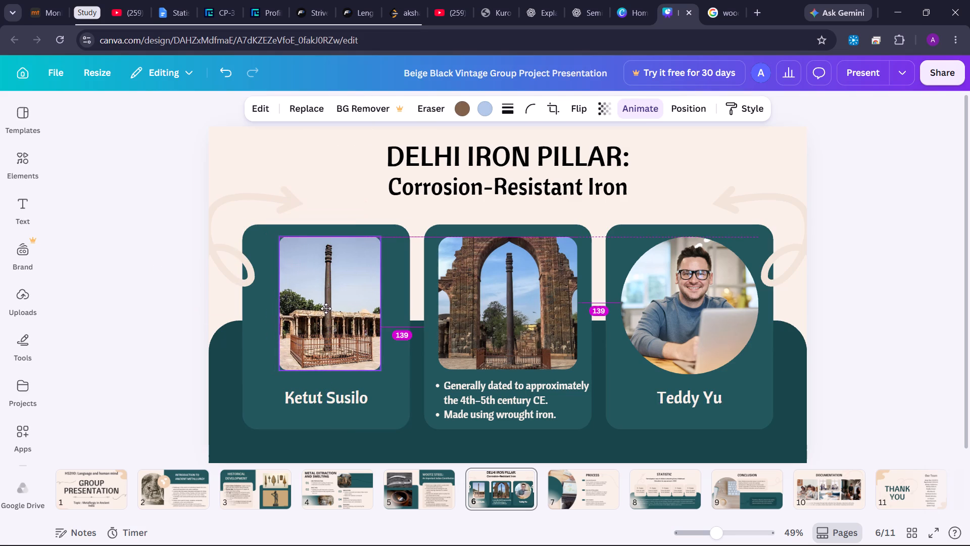
{"action": "left_click", "coordinate": [389, 315]}
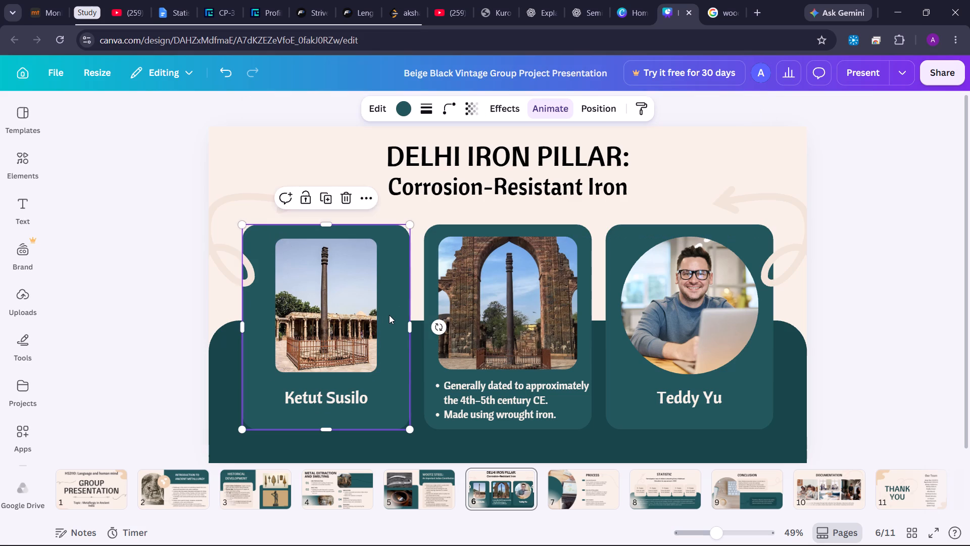
{"action": "left_click", "coordinate": [392, 326]}
{"action": "left_click", "coordinate": [126, 320]}
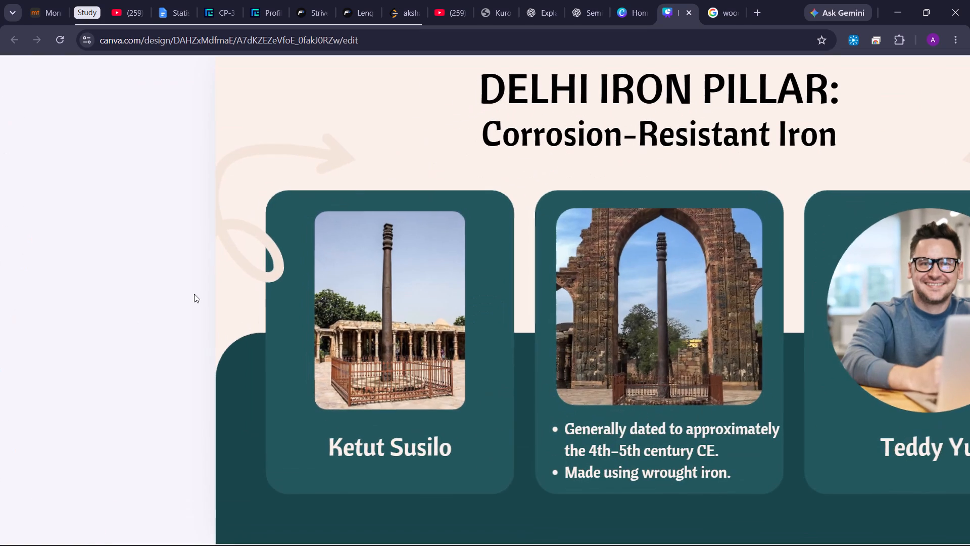
{"action": "left_click", "coordinate": [333, 298]}
{"action": "left_click", "coordinate": [384, 300]}
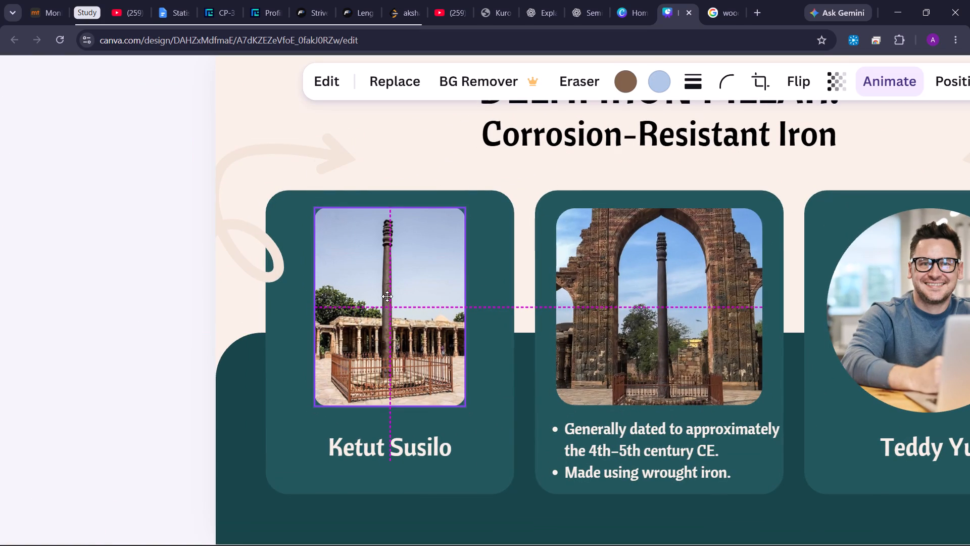
{"action": "left_click", "coordinate": [508, 316]}
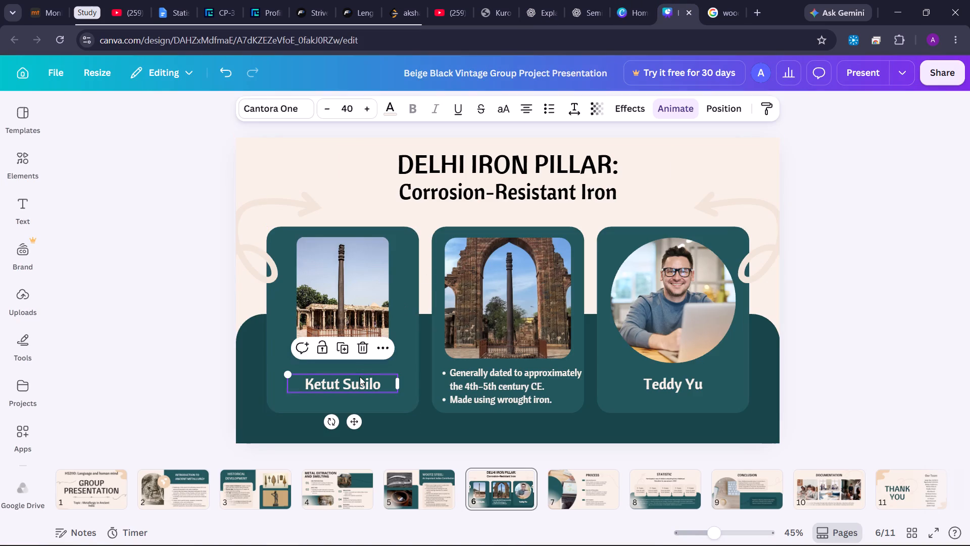
{"action": "key", "text": "BackSpace"}
{"action": "key", "text": "ctrl+v"}
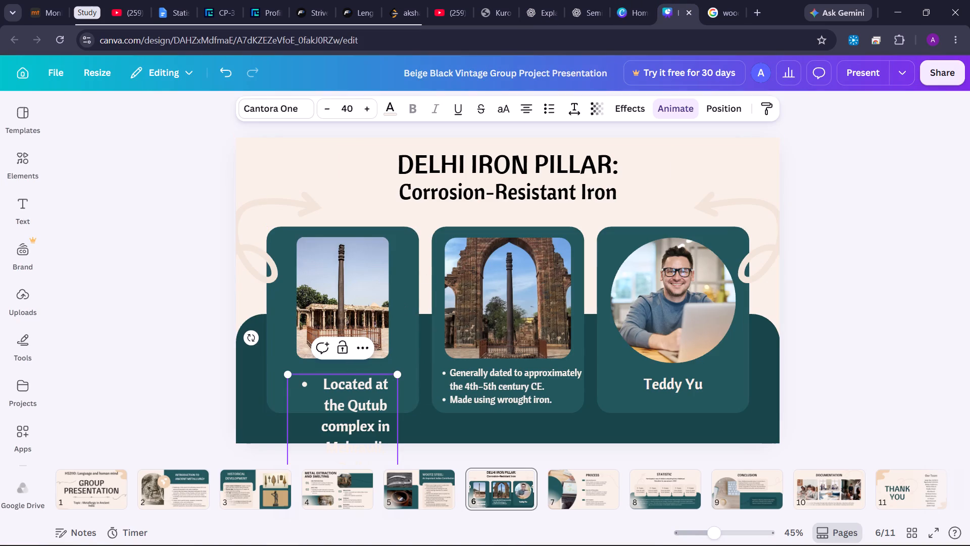
Widen the left card's bullet text box, scale its text down to size 25.7 and place it below the pillar photo.
{"action": "left_click", "coordinate": [435, 426]}
{"action": "left_click", "coordinate": [358, 420]}
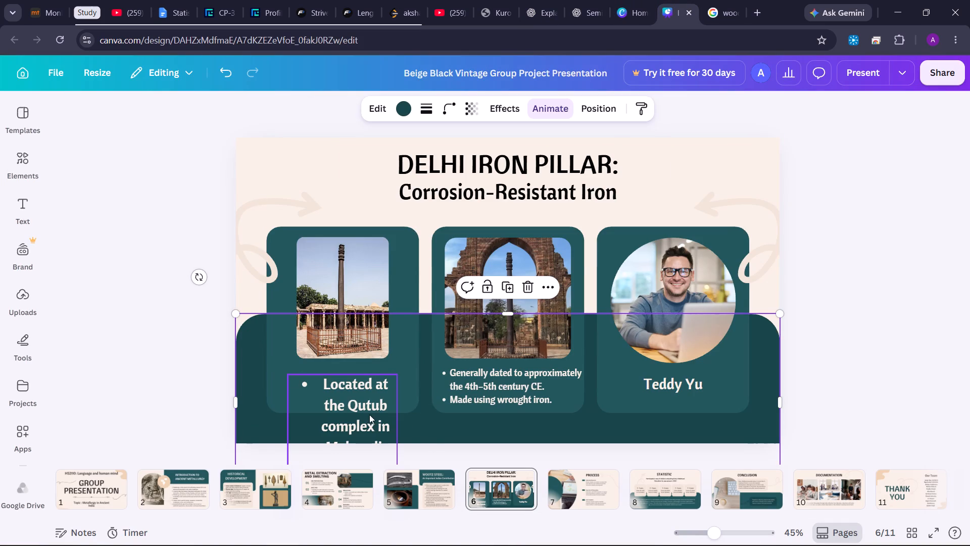
{"action": "left_click", "coordinate": [385, 417]}
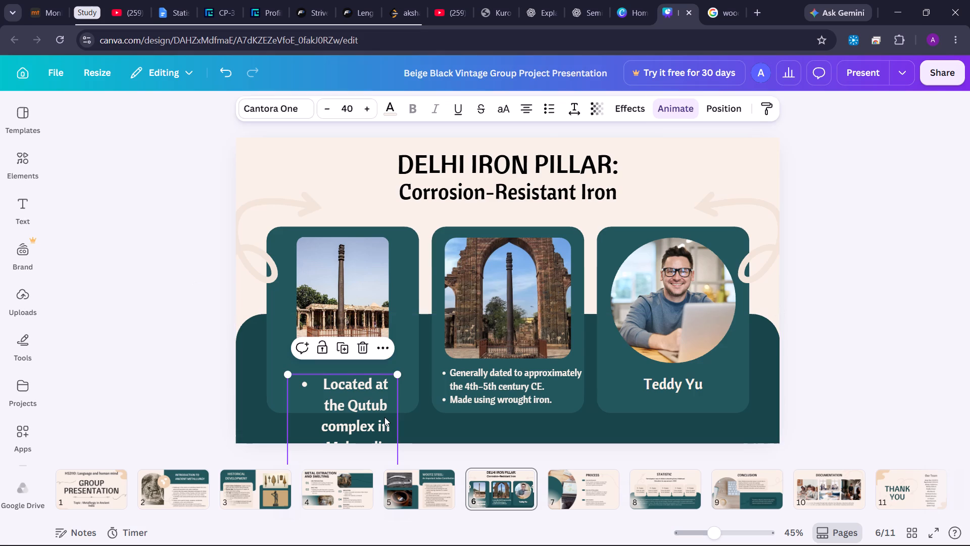
{"action": "left_click_drag", "start_coordinate": [399, 413], "coordinate": [537, 396]}
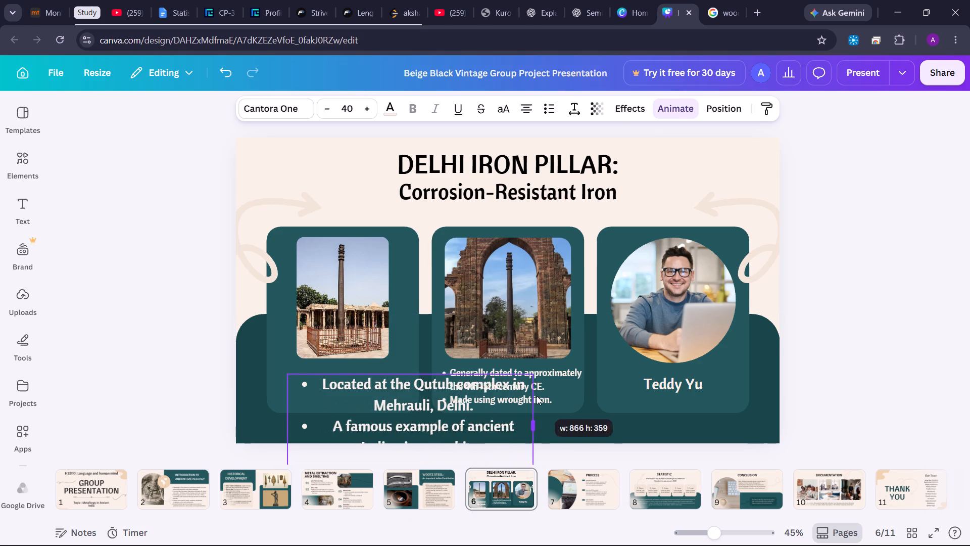
{"action": "left_click_drag", "start_coordinate": [537, 396], "coordinate": [597, 383]}
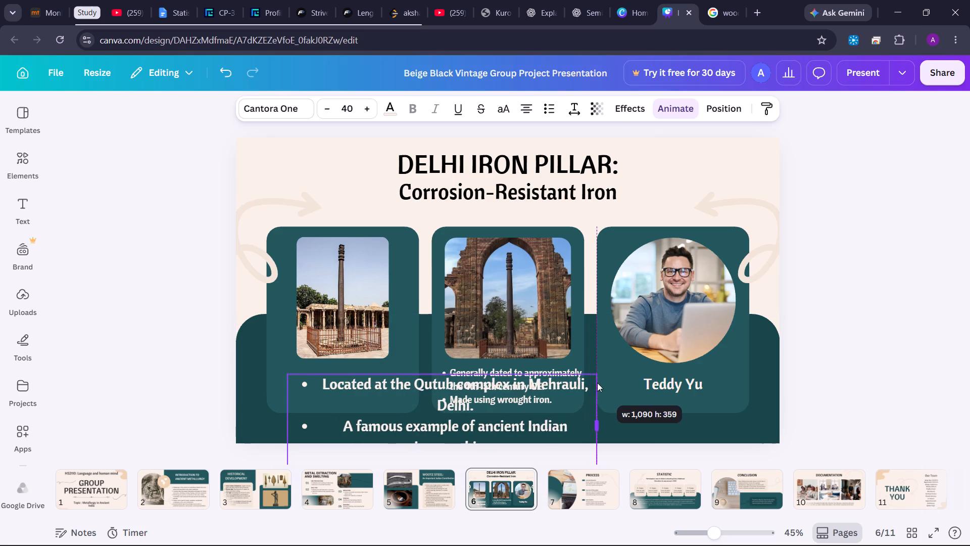
{"action": "left_click_drag", "start_coordinate": [597, 383], "coordinate": [662, 374]}
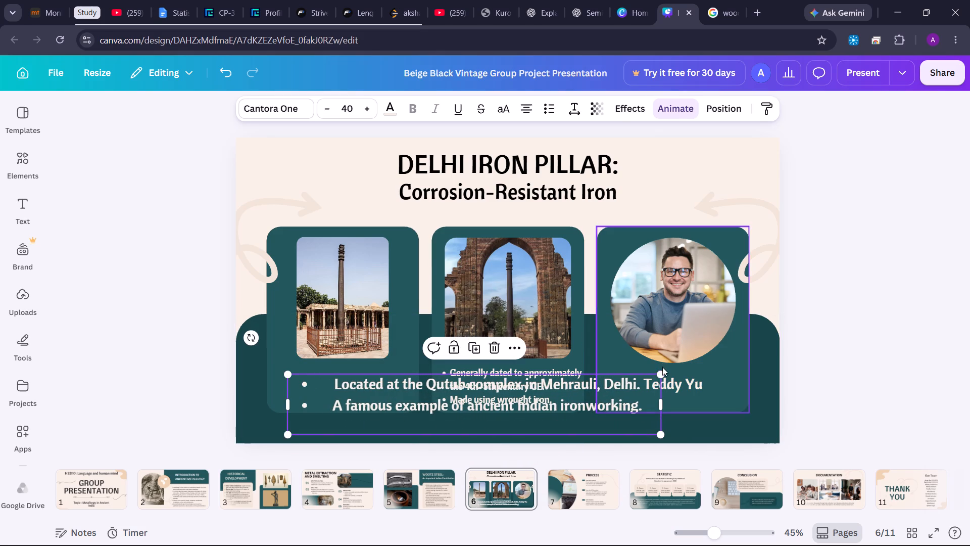
{"action": "left_click_drag", "start_coordinate": [660, 371], "coordinate": [526, 388]}
{"action": "left_click_drag", "start_coordinate": [461, 409], "coordinate": [455, 409]}
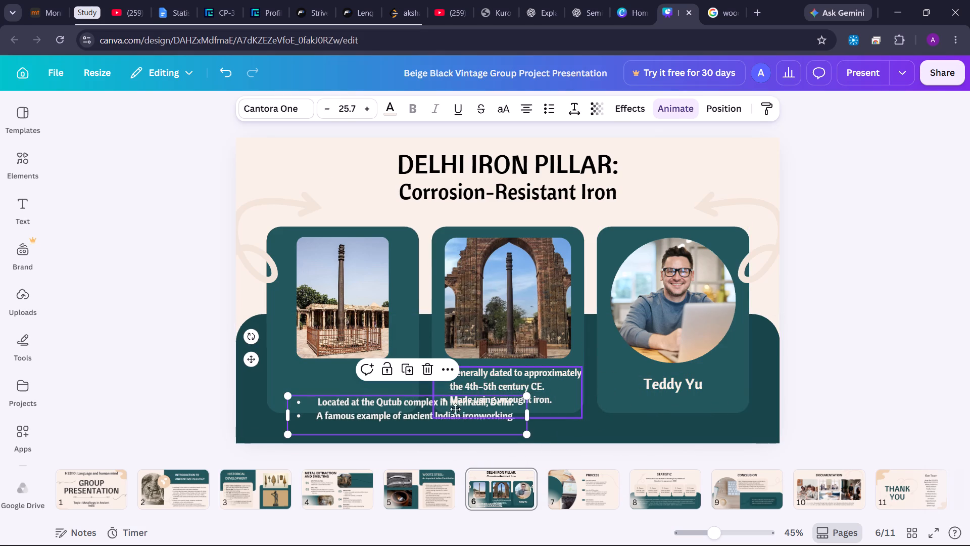
{"action": "left_click_drag", "start_coordinate": [455, 409], "coordinate": [443, 384]}
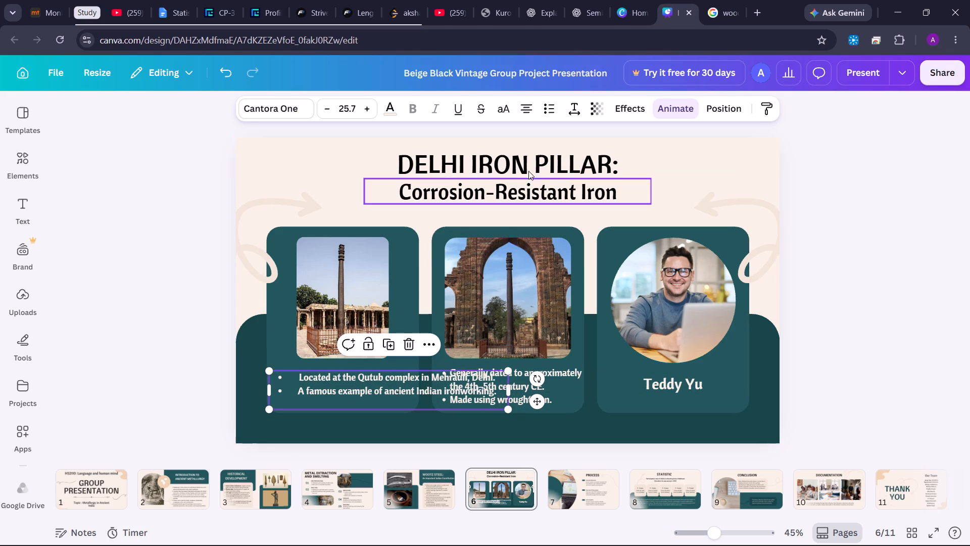
Left-align the two bullets below the left card's pillar photo.
{"action": "left_click", "coordinate": [529, 118]}
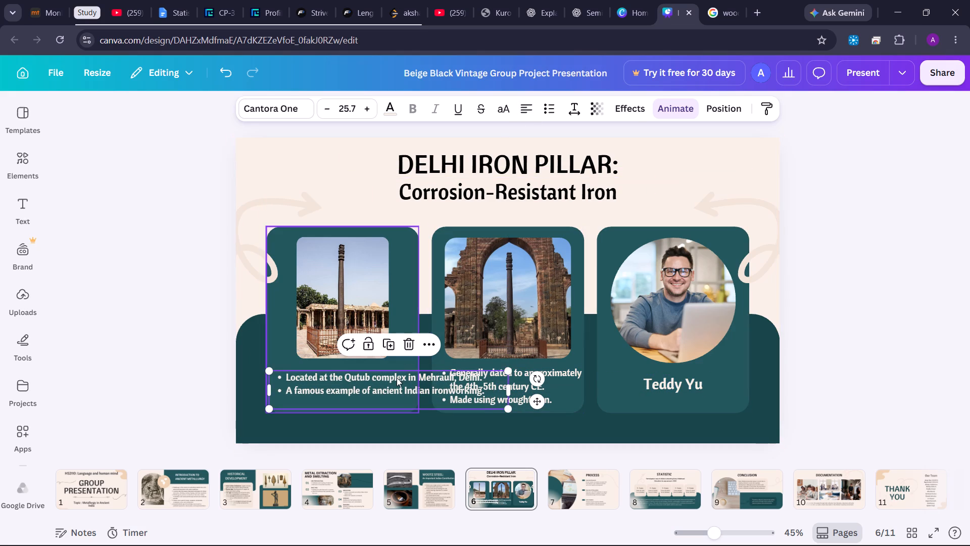
Narrow the left card's bullet text box to about the card's width so each bullet wraps onto two lines.
{"action": "left_click", "coordinate": [385, 432]}
{"action": "left_click", "coordinate": [396, 389]}
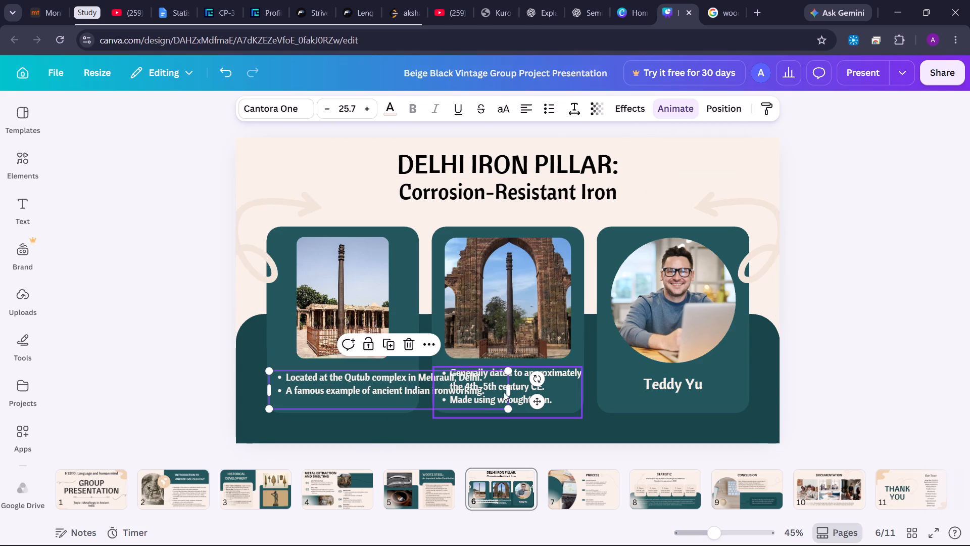
{"action": "double_click", "coordinate": [508, 386]}
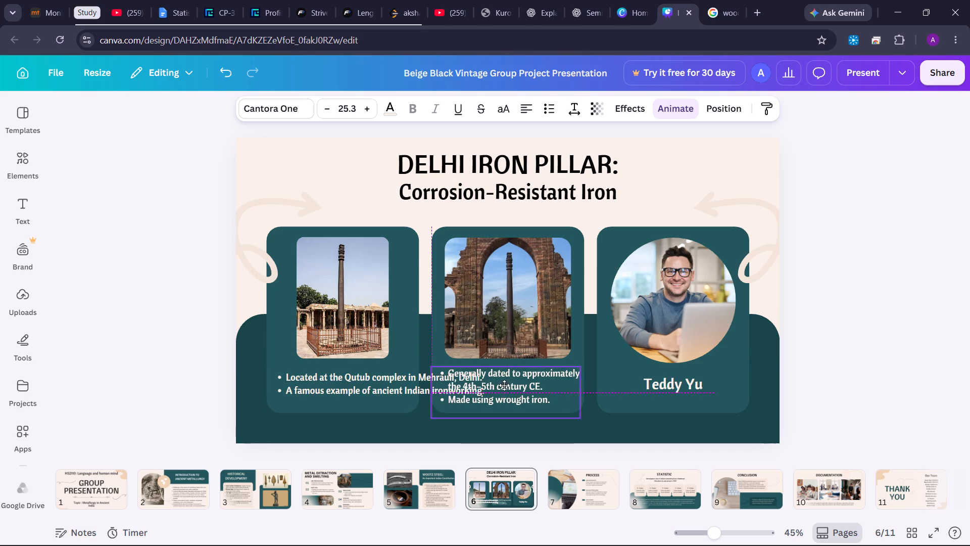
{"action": "key", "text": "ctrl+z"}
{"action": "left_click", "coordinate": [395, 391]}
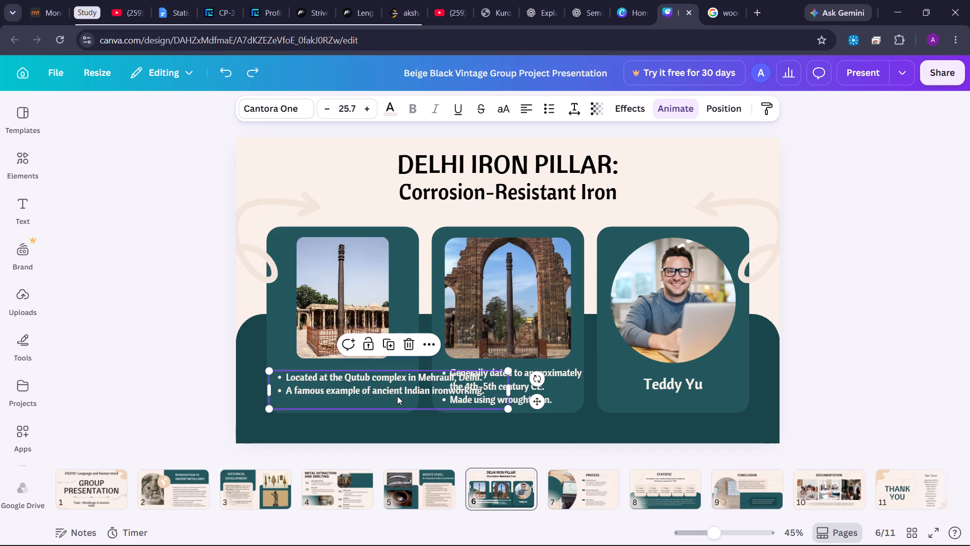
{"action": "left_click_drag", "start_coordinate": [517, 389], "coordinate": [503, 387]}
{"action": "left_click_drag", "start_coordinate": [503, 387], "coordinate": [422, 388]}
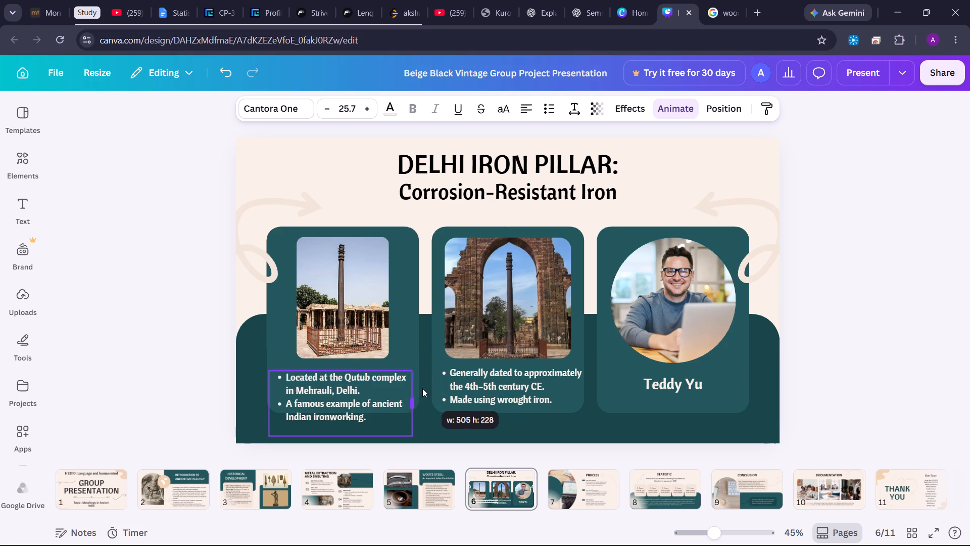
{"action": "left_click_drag", "start_coordinate": [422, 388], "coordinate": [426, 387]}
Scale the left card's bullets down to size 22.5 and centre them directly below the pillar photo.
{"action": "left_click_drag", "start_coordinate": [420, 373], "coordinate": [405, 387]}
{"action": "left_click_drag", "start_coordinate": [383, 406], "coordinate": [391, 394]}
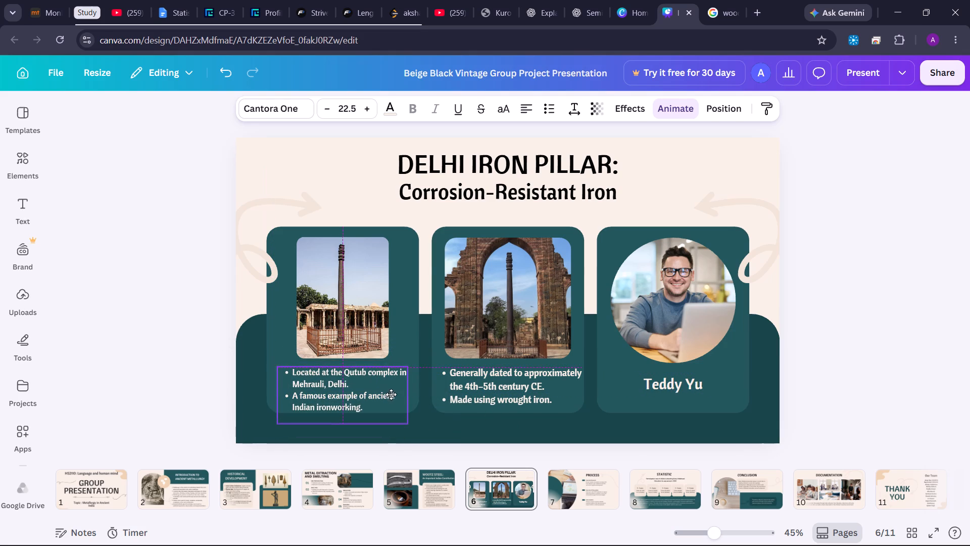
{"action": "left_click_drag", "start_coordinate": [391, 394], "coordinate": [392, 392]}
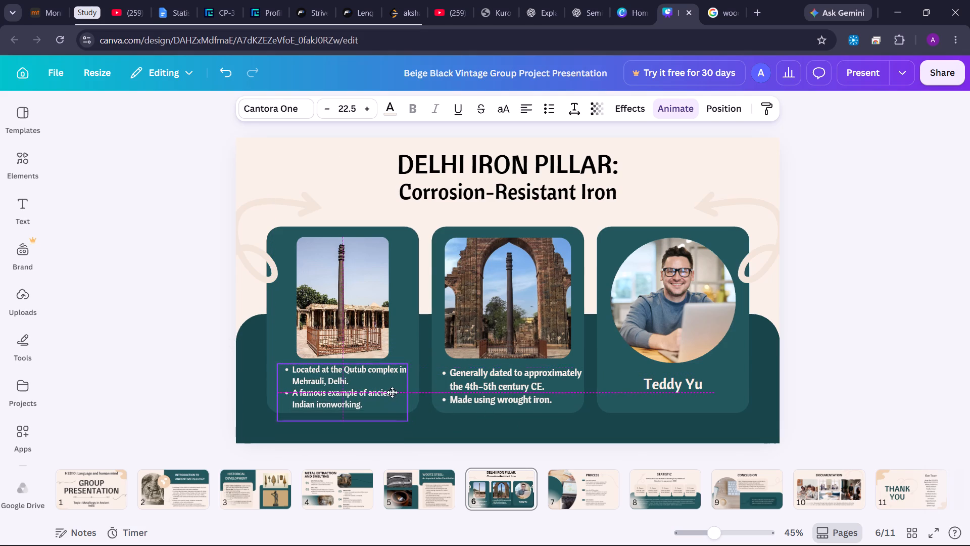
{"action": "left_click_drag", "start_coordinate": [392, 392], "coordinate": [393, 391]}
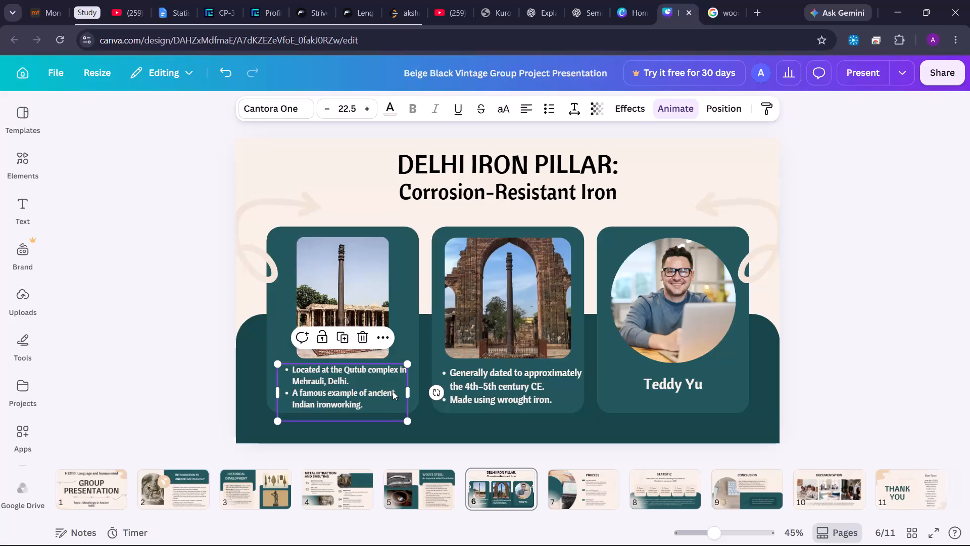
{"action": "left_click", "coordinate": [193, 376]}
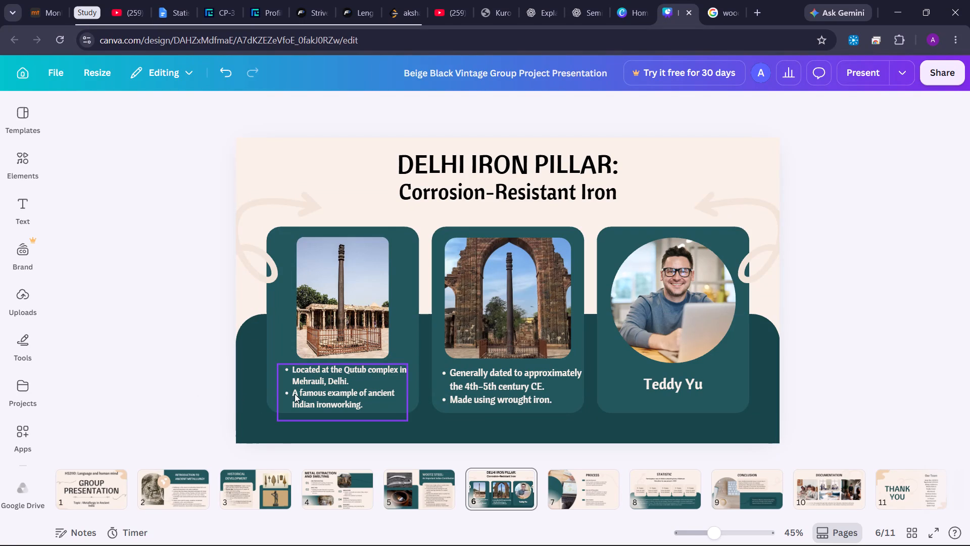
Narrow the left bullet text box slightly and scale its text up to size 24.8.
{"action": "left_click", "coordinate": [338, 379]}
{"action": "left_click_drag", "start_coordinate": [410, 388], "coordinate": [403, 385]}
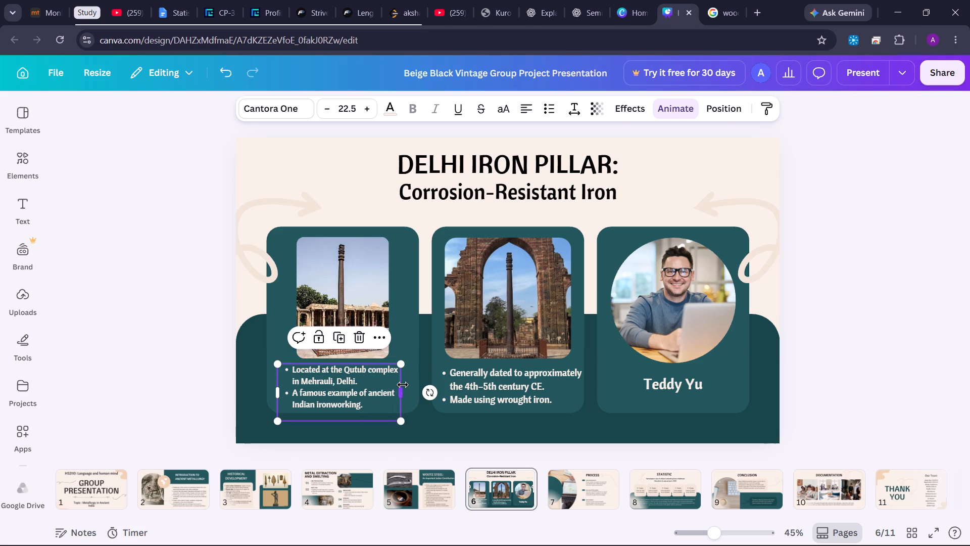
{"action": "left_click_drag", "start_coordinate": [402, 365], "coordinate": [413, 359]}
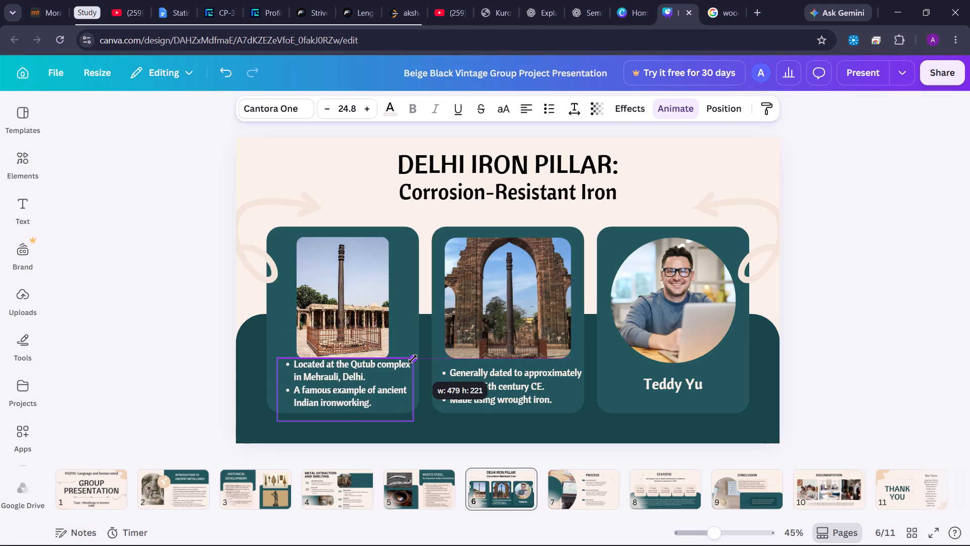
{"action": "left_click_drag", "start_coordinate": [413, 359], "coordinate": [409, 362]}
{"action": "left_click", "coordinate": [409, 361]}
{"action": "left_click_drag", "start_coordinate": [407, 364], "coordinate": [411, 359]}
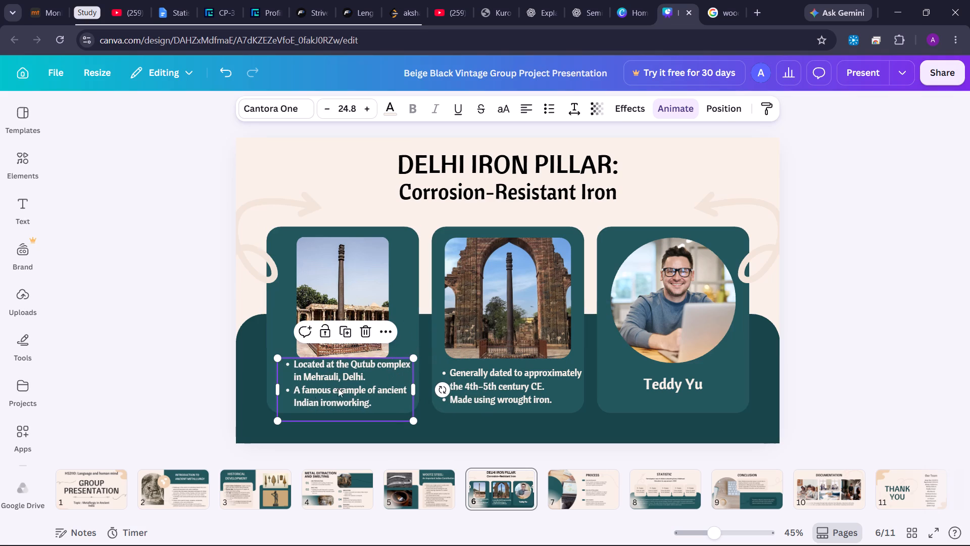
Extend the left card's bottom edge slightly downward to make more room for the bullets.
{"action": "left_click", "coordinate": [172, 383]}
{"action": "left_click", "coordinate": [278, 381]}
{"action": "left_click", "coordinate": [281, 332]}
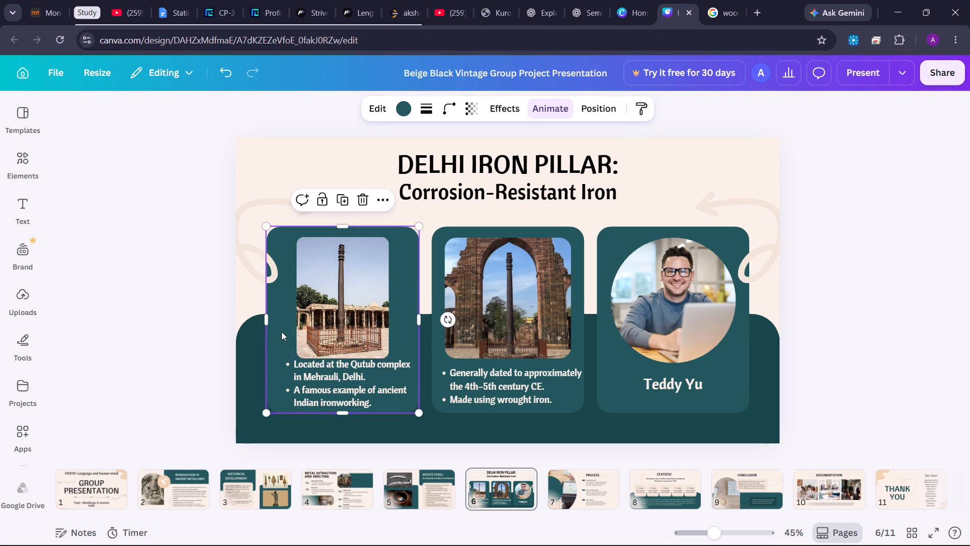
{"action": "left_click", "coordinate": [338, 412]}
Move the left card's bullets slightly down, clear of the pillar photo and centred in the card.
{"action": "left_click", "coordinate": [343, 397]}
{"action": "left_click", "coordinate": [348, 389]}
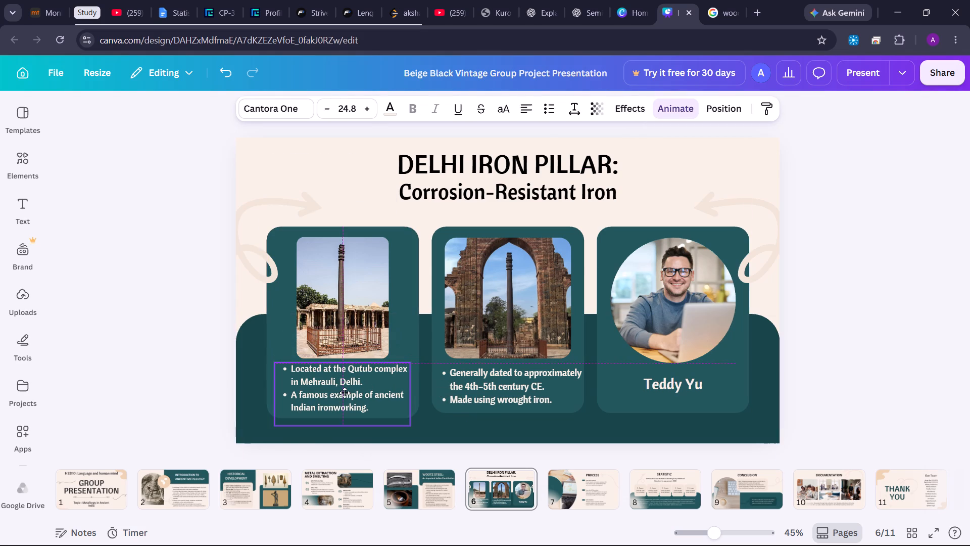
{"action": "left_click", "coordinate": [196, 387]}
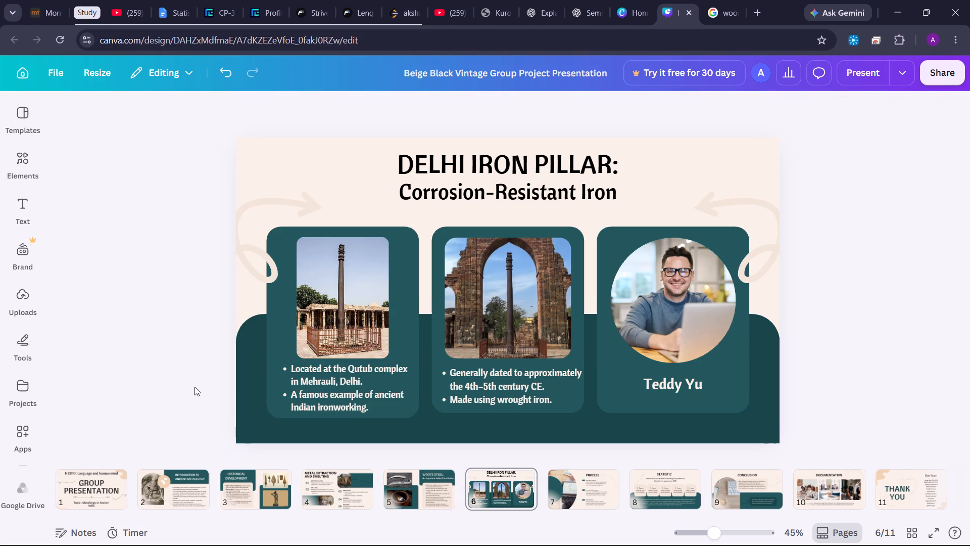
{"action": "scroll", "coordinate": [195, 387], "scroll_direction": "left", "scroll_amount": 1}
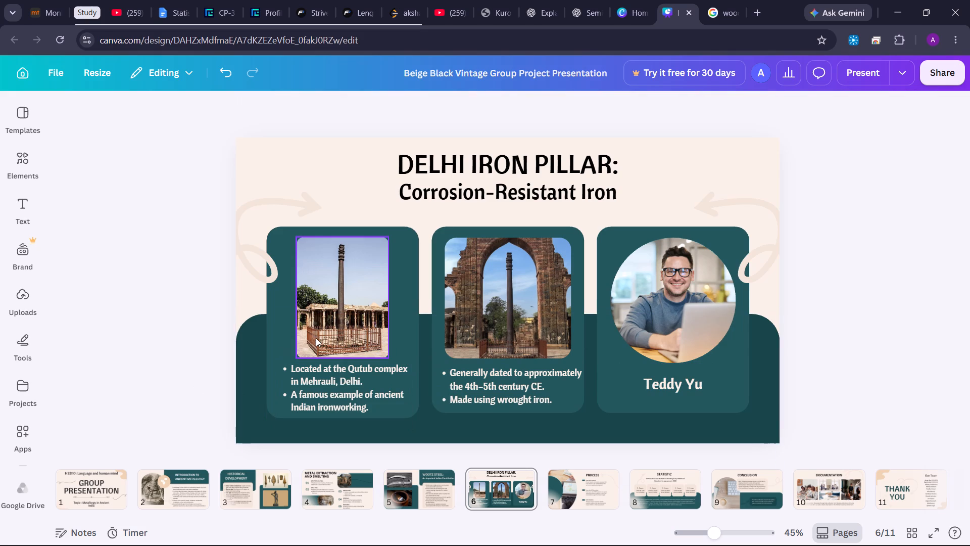
{"action": "left_click", "coordinate": [835, 244]}
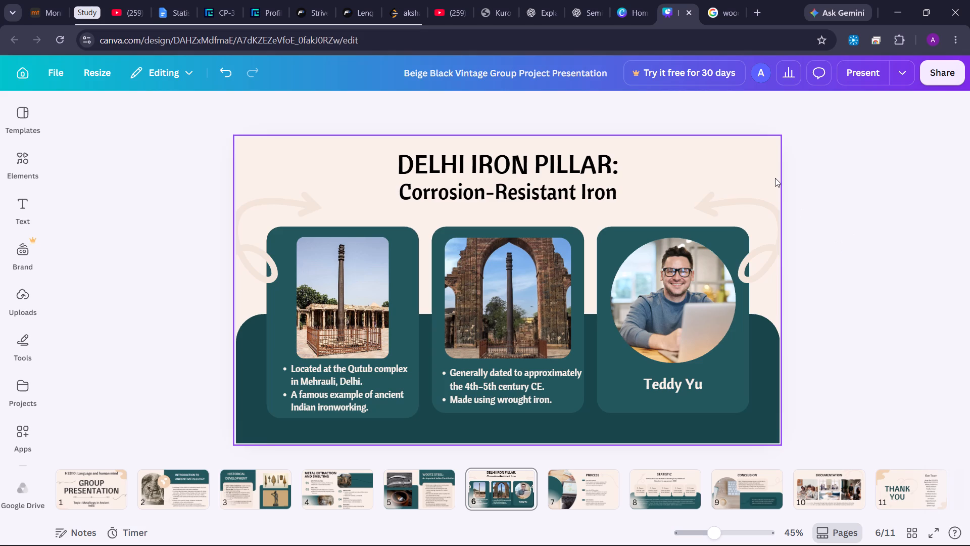
In the ChatGPT outline, look through the Delhi Iron Pillar image gallery from the third image to the sixth.
{"action": "left_click", "coordinate": [588, 0]}
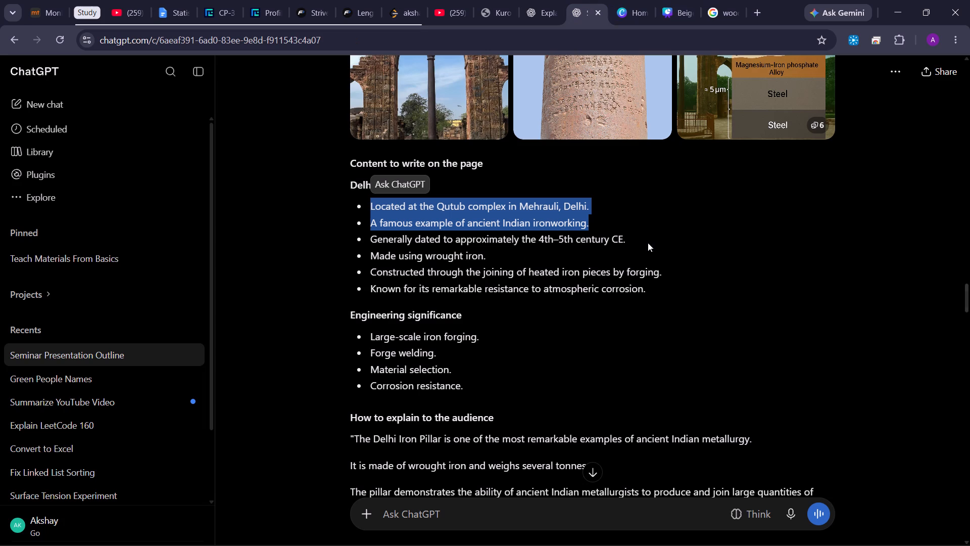
{"action": "scroll", "coordinate": [648, 243], "scroll_direction": "up", "scroll_amount": 2}
{"action": "left_click", "coordinate": [815, 250]}
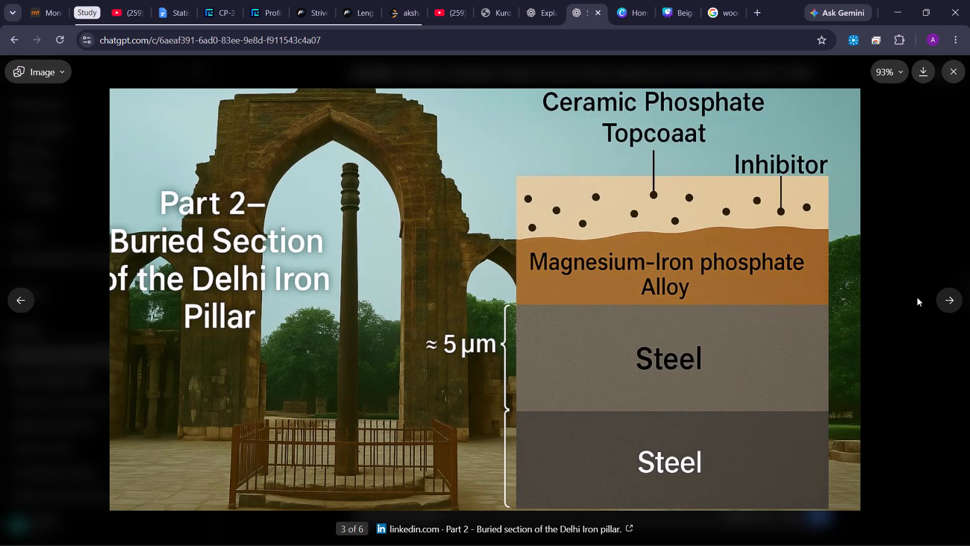
{"action": "left_click", "coordinate": [950, 297]}
{"action": "left_click", "coordinate": [952, 296]}
{"action": "left_click", "coordinate": [952, 295]}
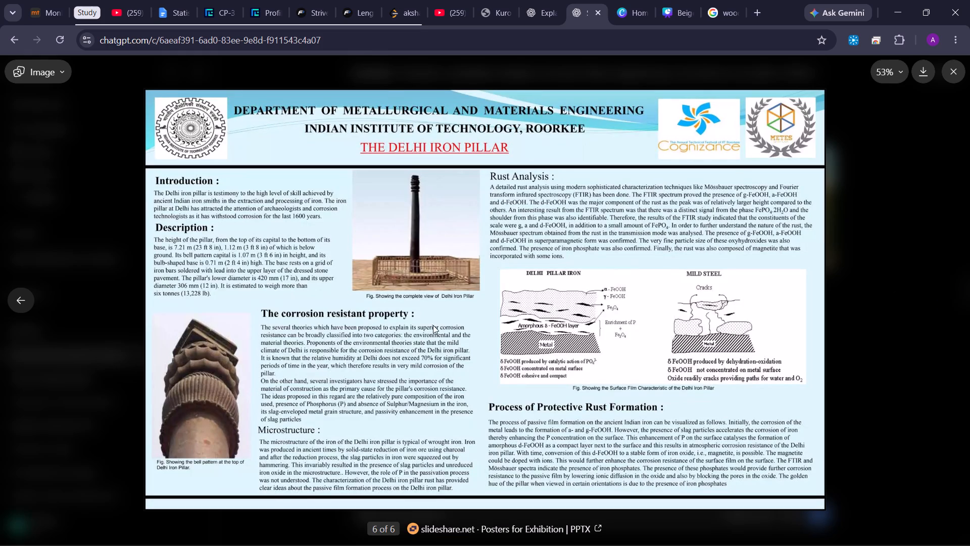
Switch to Google Images and search for "delhi iron pillar images".
{"action": "left_click", "coordinate": [719, 4]}
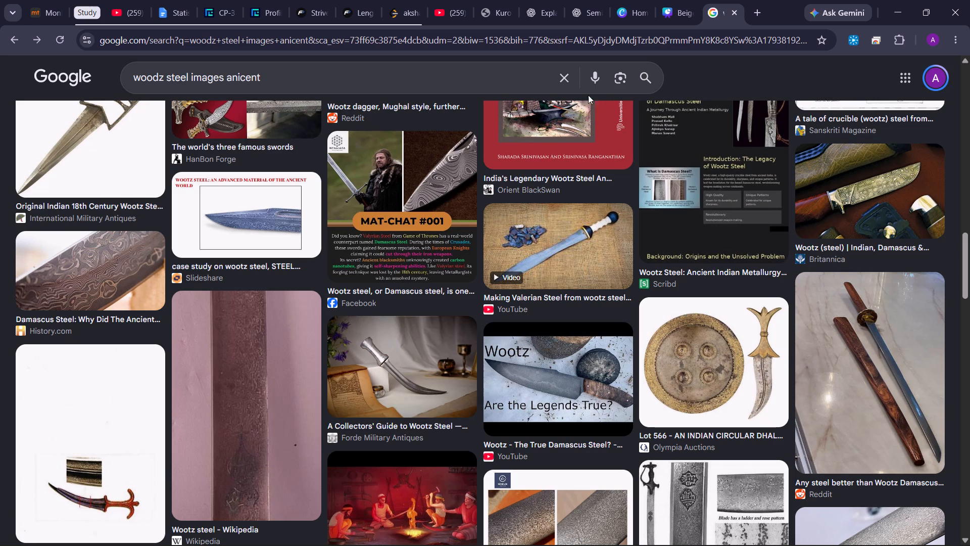
{"action": "left_click", "coordinate": [565, 85]}
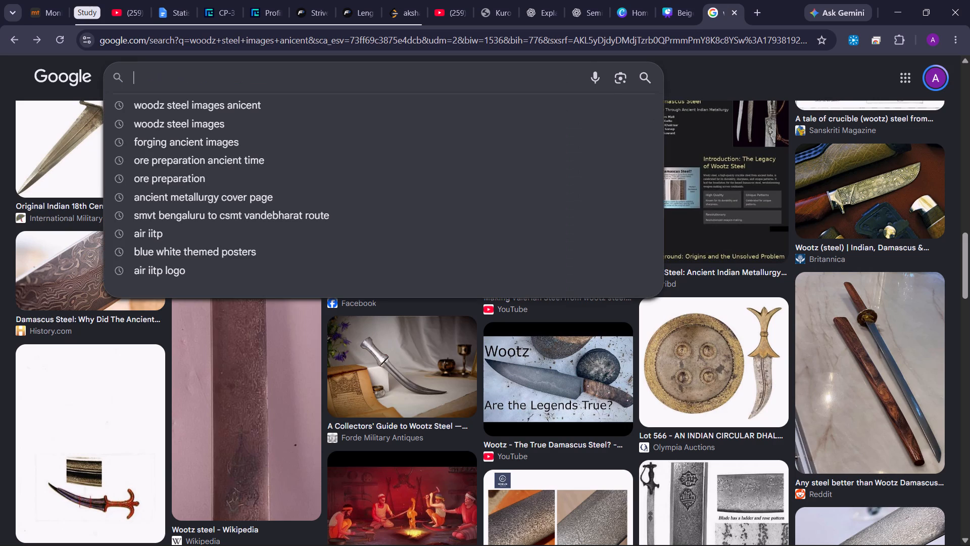
{"action": "key", "text": "e"}
{"action": "key", "text": "BackSpace"}
{"action": "type", "text": "delhi iron pille"}
{"action": "key", "text": "BackSpace"}
{"action": "type", "text": "ar images"}
{"action": "key", "text": "Return"}
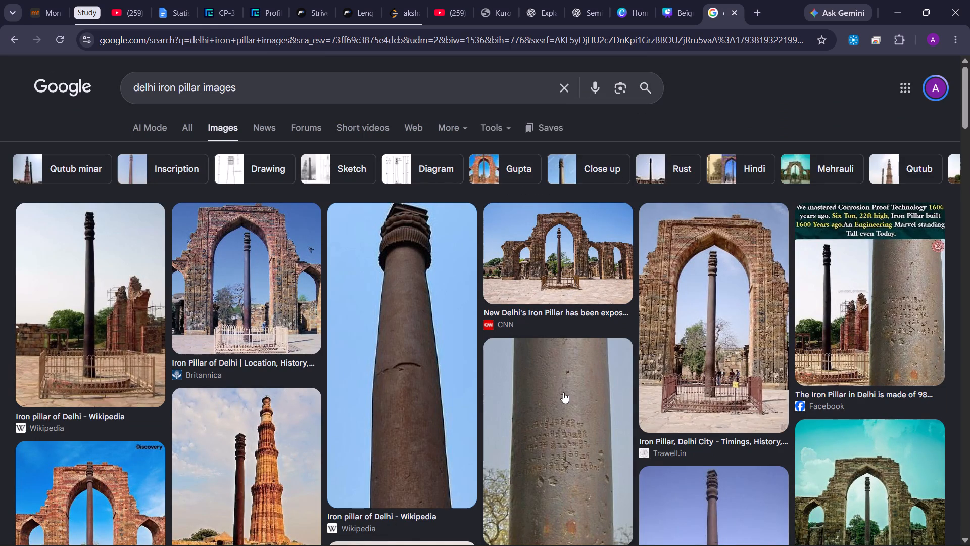
From the image results, open Wikipedia's close-up of the pillar's inscription and copy the image.
{"action": "scroll", "coordinate": [563, 392], "scroll_direction": "down", "scroll_amount": 3}
{"action": "left_click", "coordinate": [561, 365]}
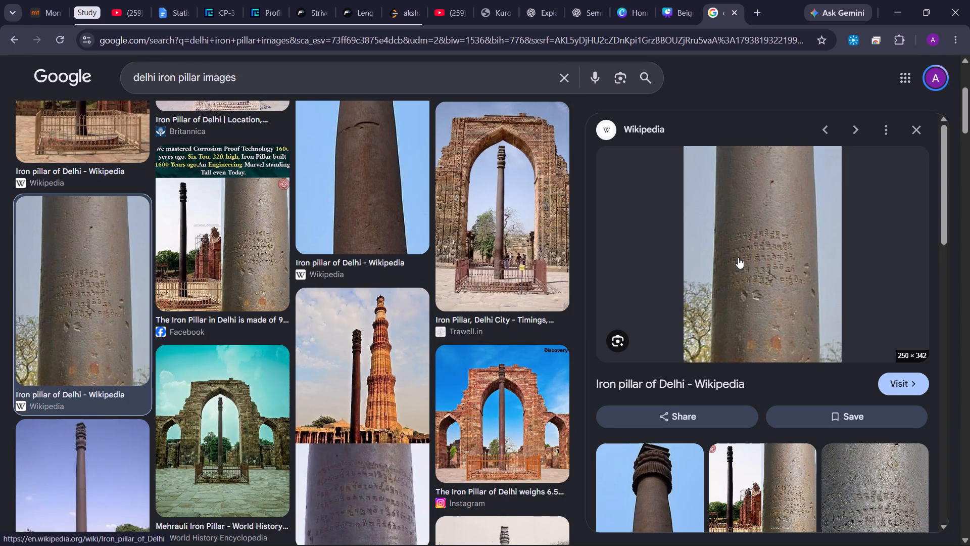
{"action": "right_click", "coordinate": [738, 257]}
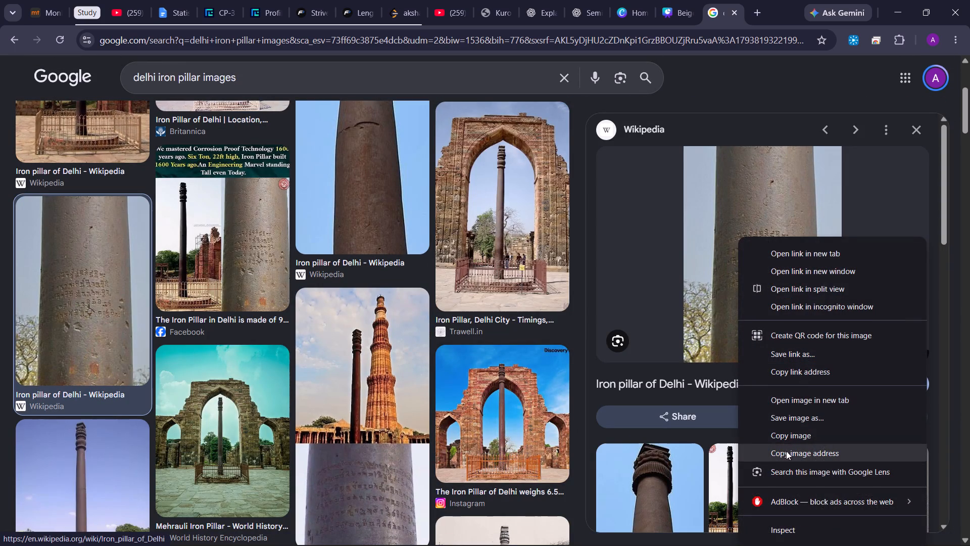
{"action": "left_click", "coordinate": [790, 437]}
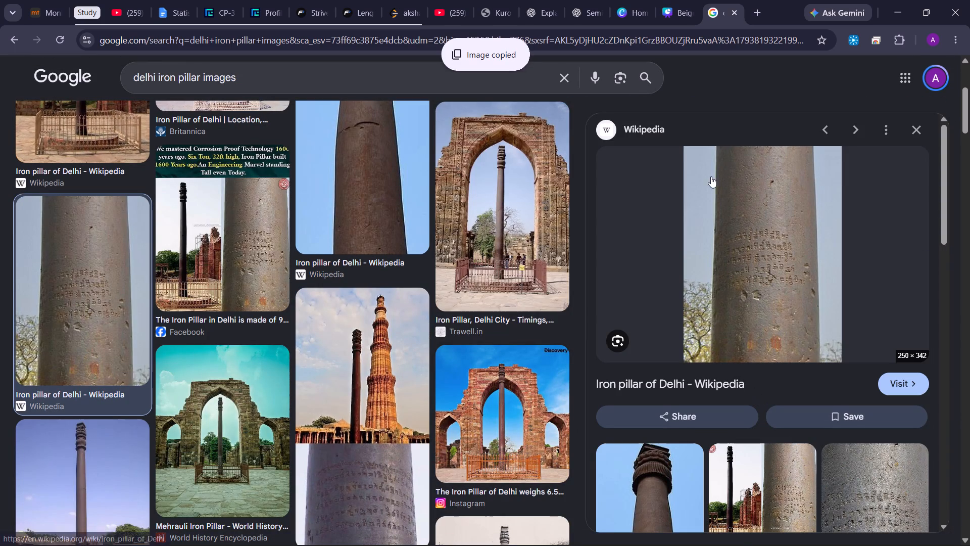
In the Canva presentation, delete the placeholder portrait and its circular frame from the Delhi Iron Pillar slide's right card.
{"action": "left_click", "coordinate": [669, 0]}
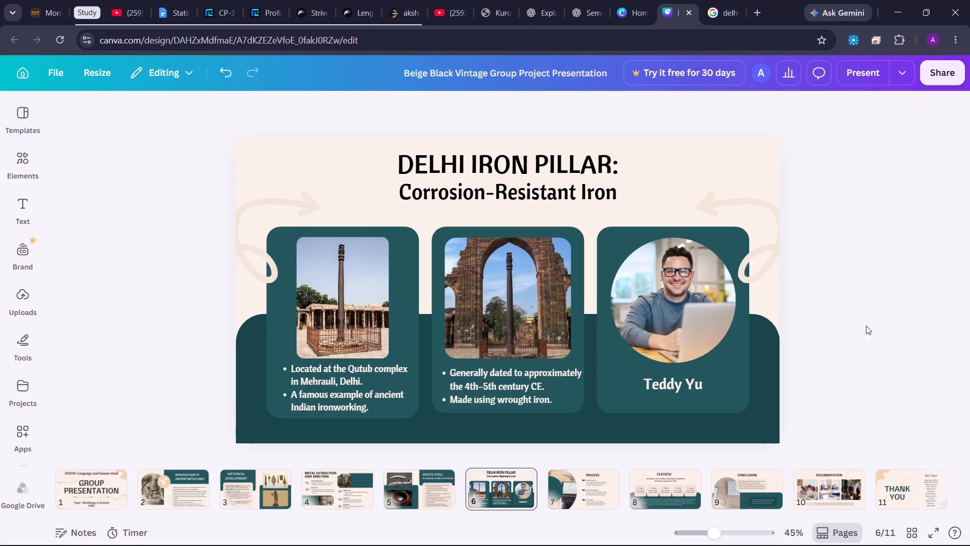
{"action": "left_click", "coordinate": [881, 327]}
{"action": "left_click", "coordinate": [711, 294]}
{"action": "left_click", "coordinate": [651, 309]}
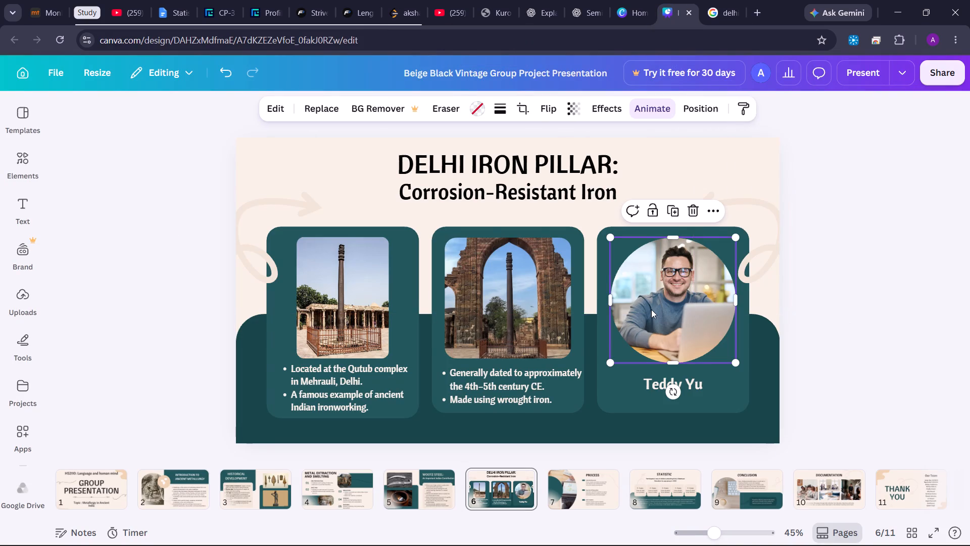
{"action": "key", "text": "BackSpace"}
{"action": "key", "text": "ctrl+v"}
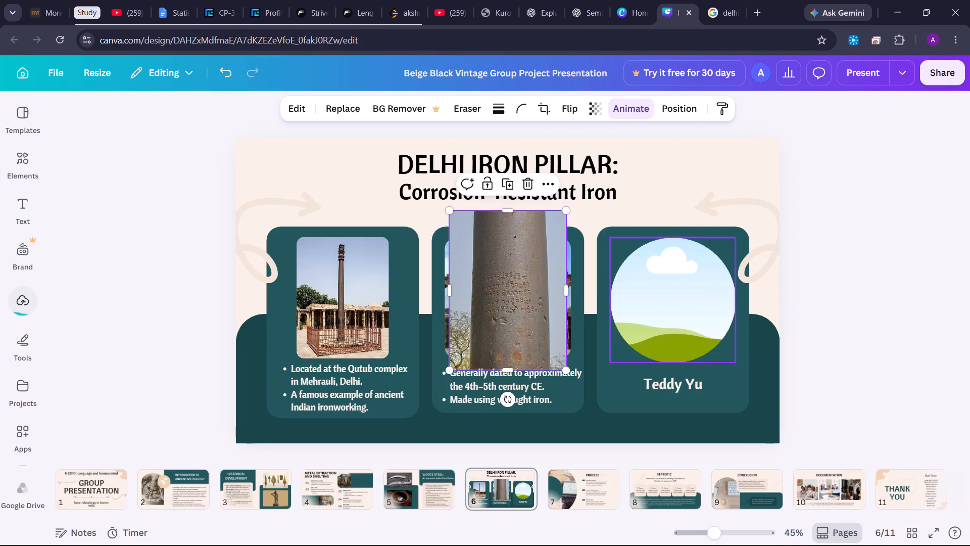
{"action": "left_click_drag", "start_coordinate": [525, 308], "coordinate": [862, 272]}
{"action": "left_click", "coordinate": [668, 310]}
{"action": "key", "text": "BackSpace"}
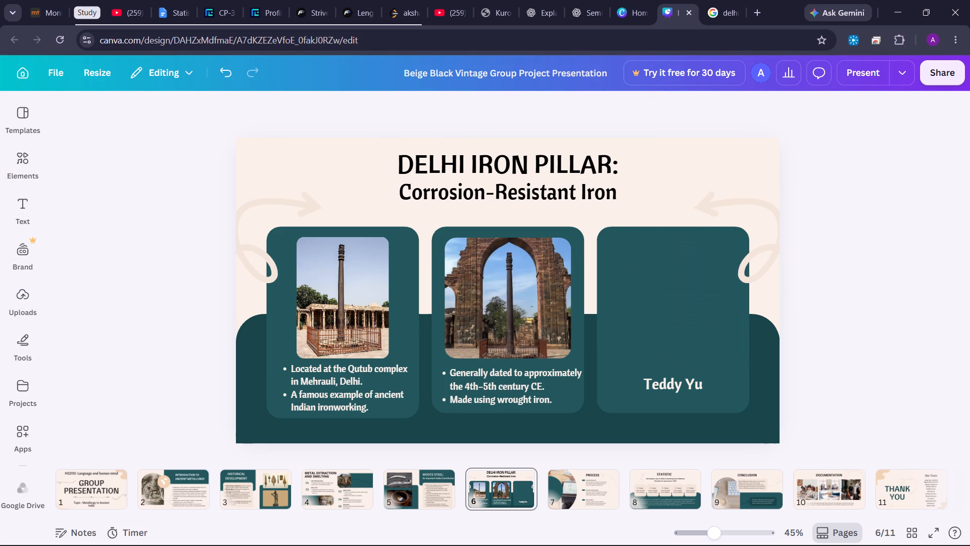
Paste the copied inscription photo and place it over the right card.
{"action": "key", "text": "ctrl+v"}
{"action": "left_click_drag", "start_coordinate": [525, 316], "coordinate": [524, 316]}
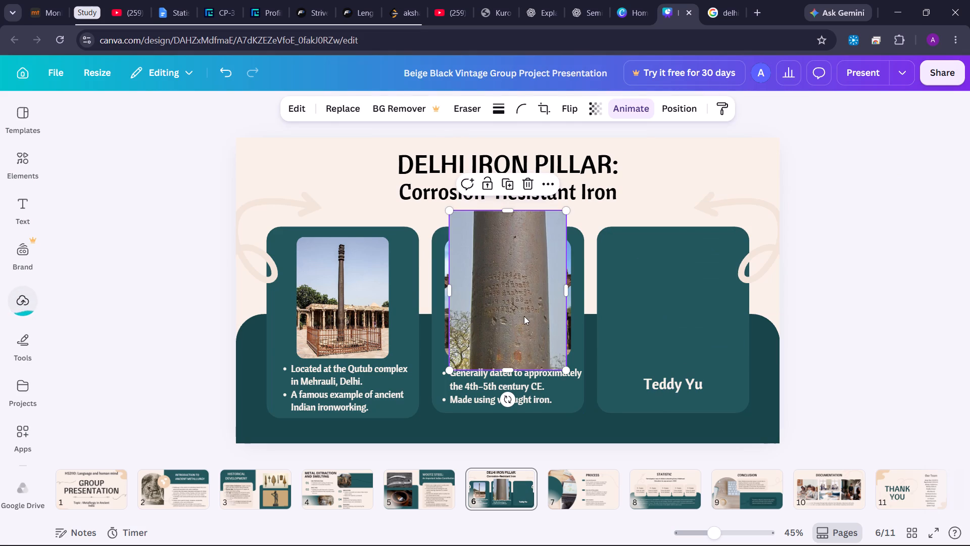
{"action": "left_click_drag", "start_coordinate": [524, 316], "coordinate": [689, 314]}
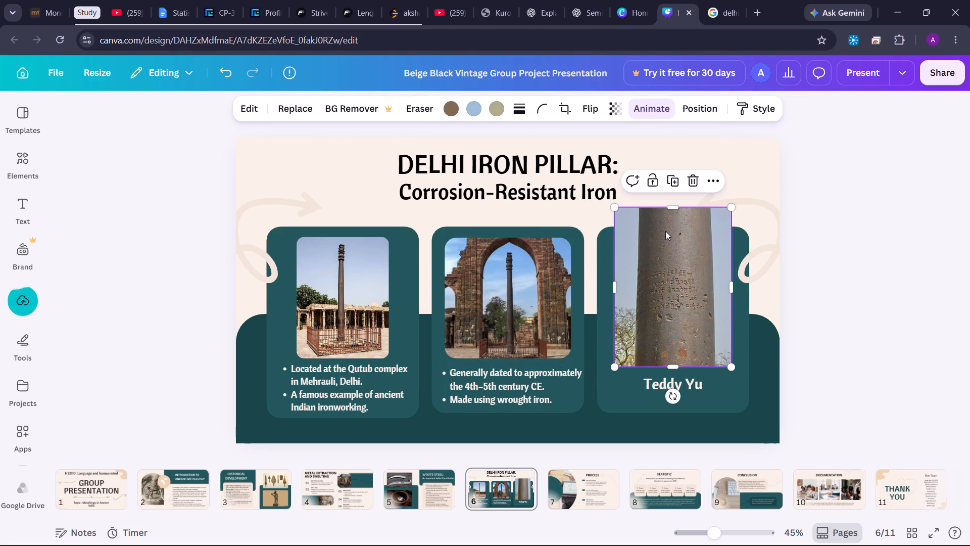
Crop the inscription photo's top, left and bottom edges to fit inside the right card, and centre it horizontally there.
{"action": "left_click_drag", "start_coordinate": [673, 207], "coordinate": [672, 221]}
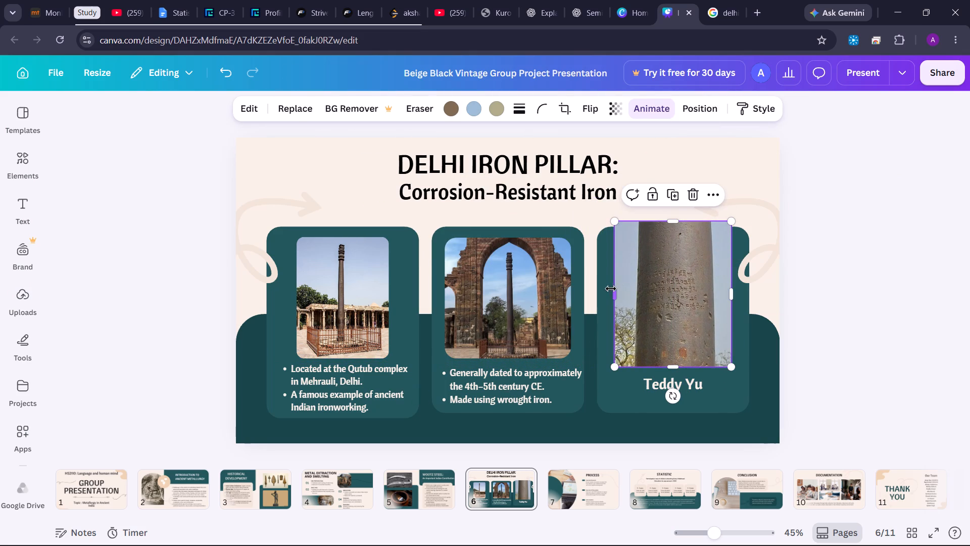
{"action": "left_click_drag", "start_coordinate": [611, 289], "coordinate": [615, 287]}
{"action": "left_click_drag", "start_coordinate": [670, 366], "coordinate": [670, 351]}
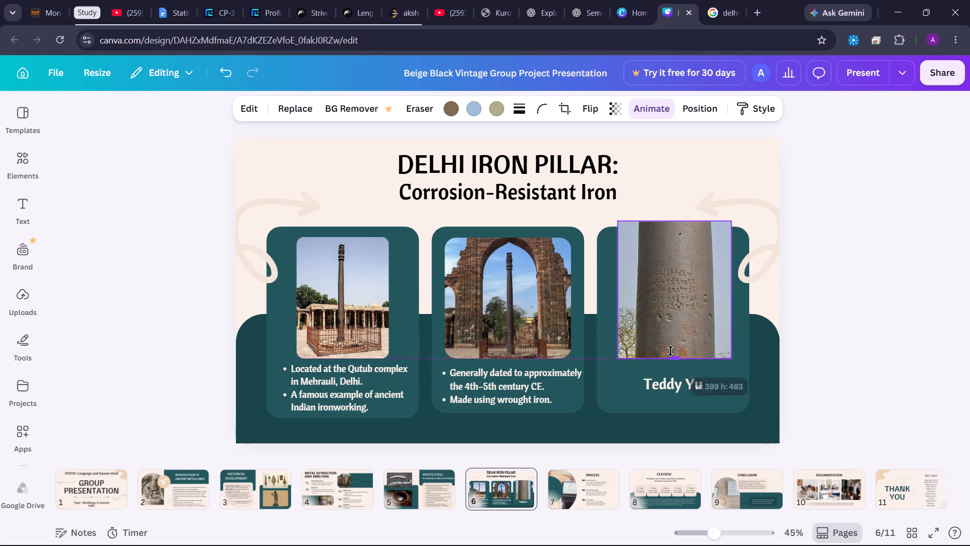
{"action": "left_click_drag", "start_coordinate": [670, 351], "coordinate": [669, 348]}
{"action": "left_click_drag", "start_coordinate": [678, 320], "coordinate": [676, 331]}
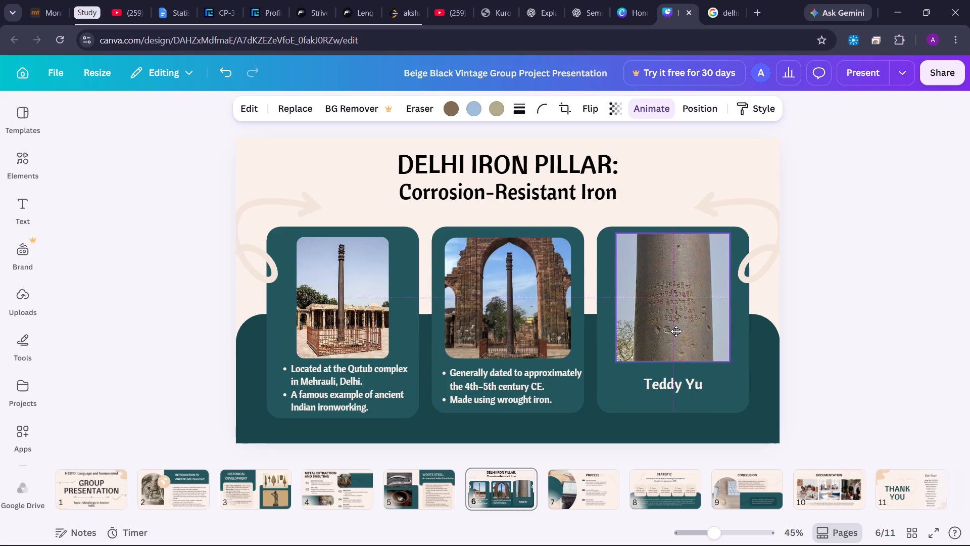
{"action": "left_click_drag", "start_coordinate": [676, 331], "coordinate": [676, 332]}
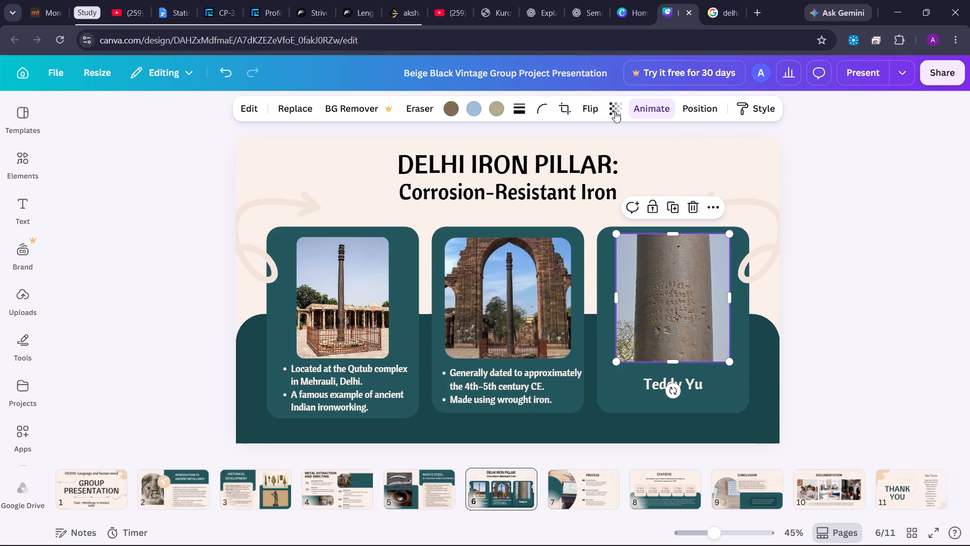
Set the inscription photo's corner rounding to 43.
{"action": "left_click", "coordinate": [550, 105]}
{"action": "left_click_drag", "start_coordinate": [501, 156], "coordinate": [521, 164]}
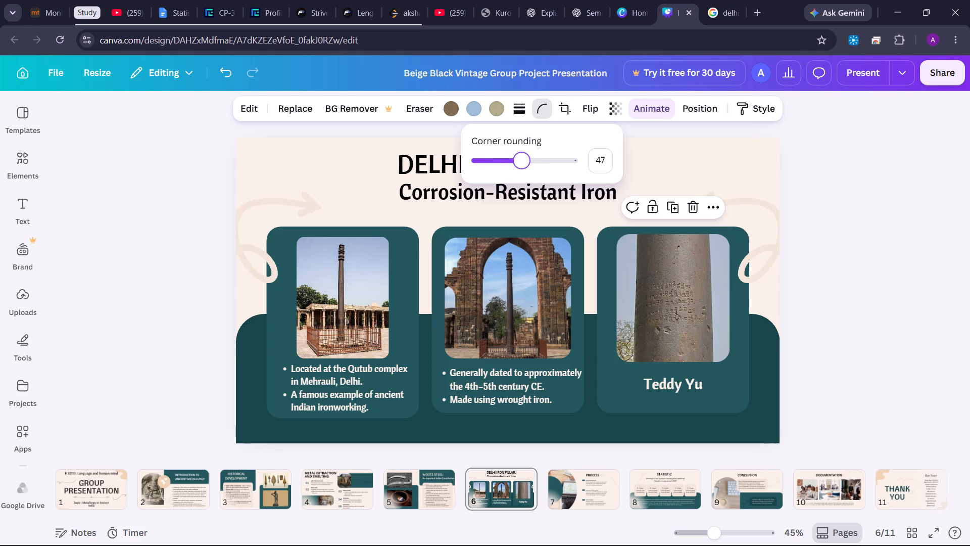
{"action": "left_click_drag", "start_coordinate": [521, 164], "coordinate": [517, 164]}
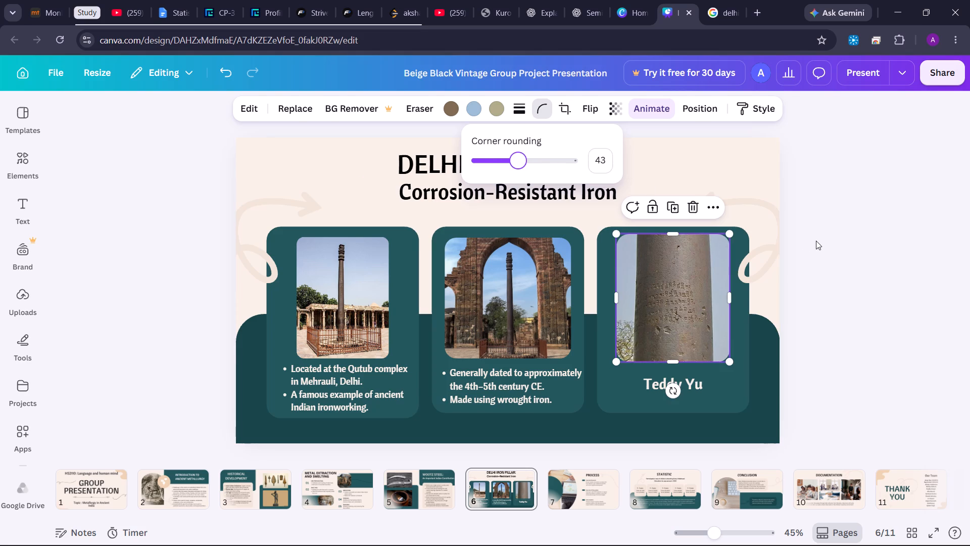
{"action": "left_click", "coordinate": [816, 241]}
Shift the inscription photo slightly down and to the right, aligning its top with the other two cards' photos.
{"action": "left_click", "coordinate": [680, 280]}
{"action": "left_click_drag", "start_coordinate": [674, 282], "coordinate": [685, 284]}
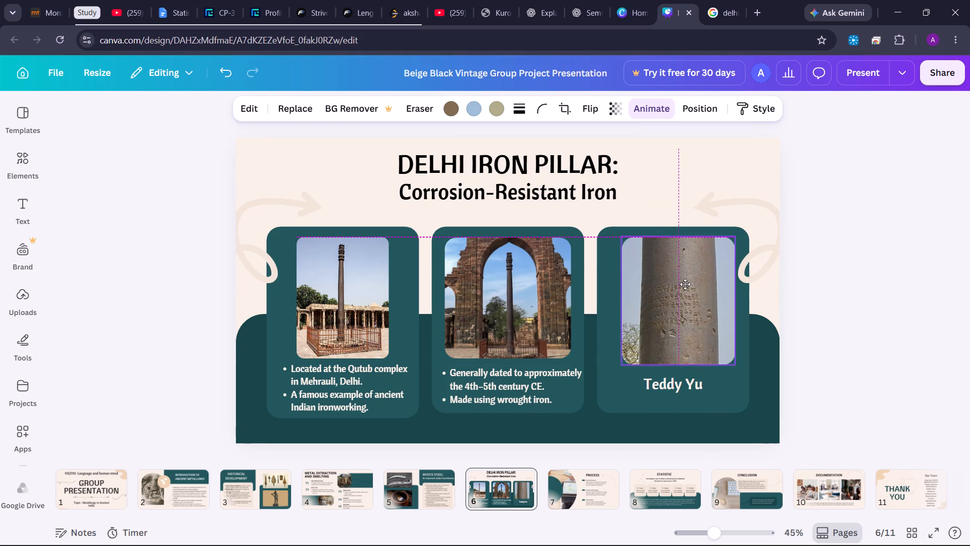
{"action": "left_click_drag", "start_coordinate": [685, 284], "coordinate": [686, 285]}
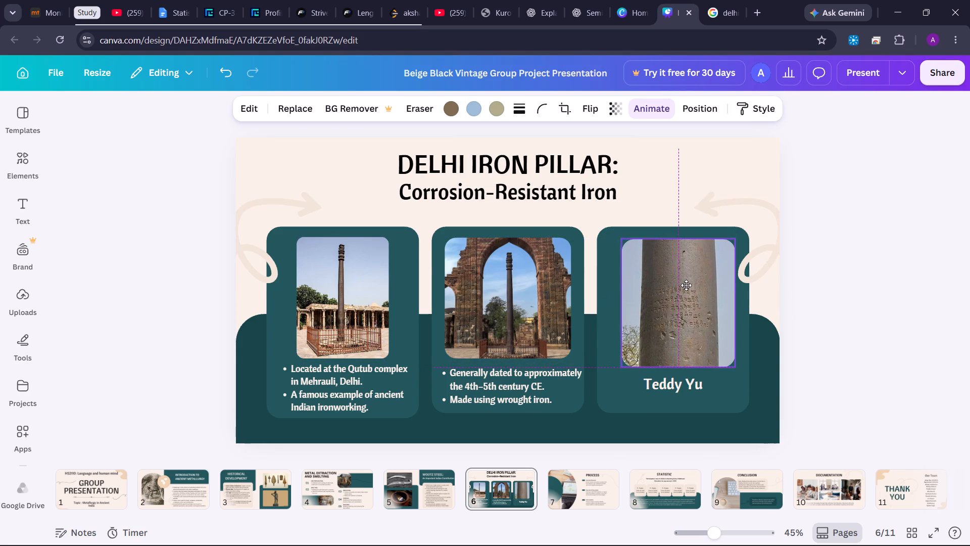
{"action": "left_click_drag", "start_coordinate": [686, 285], "coordinate": [686, 283]}
{"action": "left_click", "coordinate": [804, 267]}
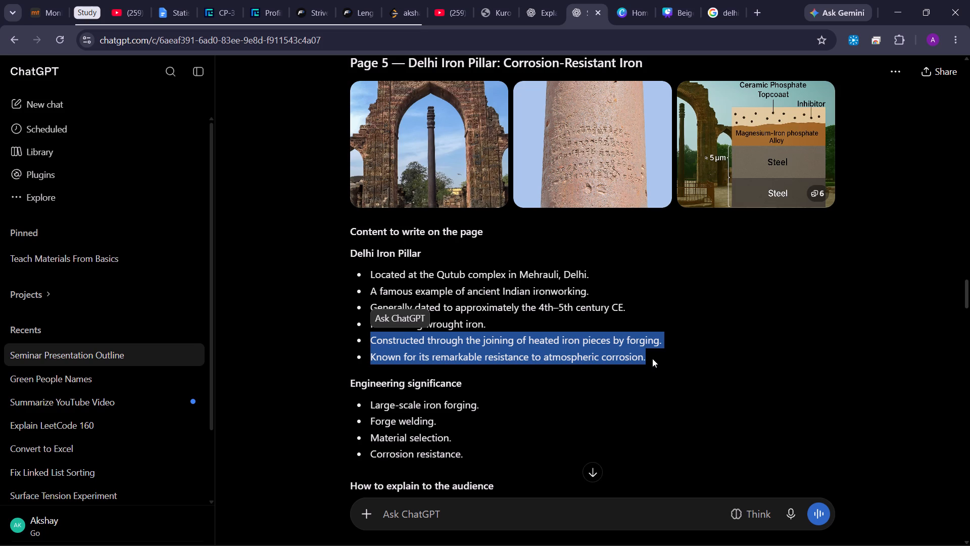
{"action": "left_click", "coordinate": [623, 0]}
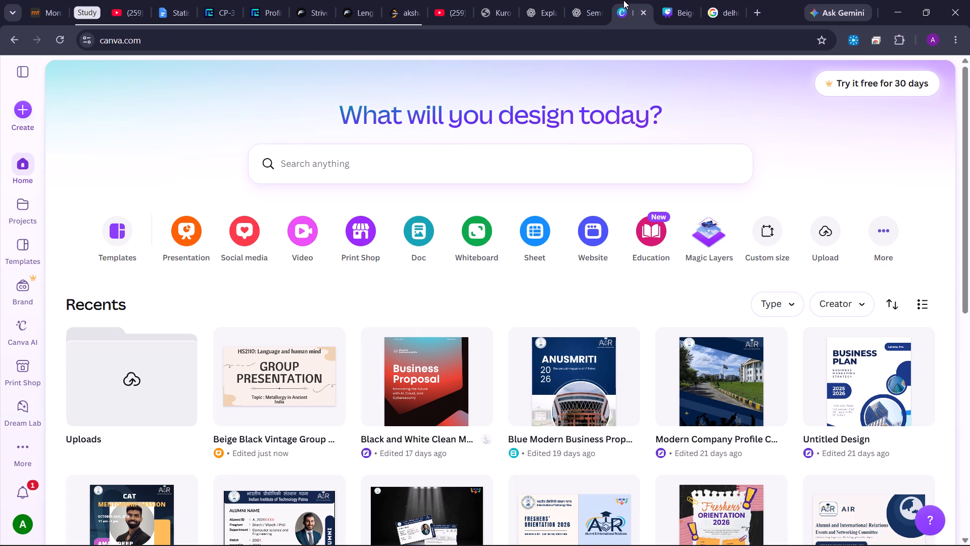
{"action": "left_click", "coordinate": [671, 0]}
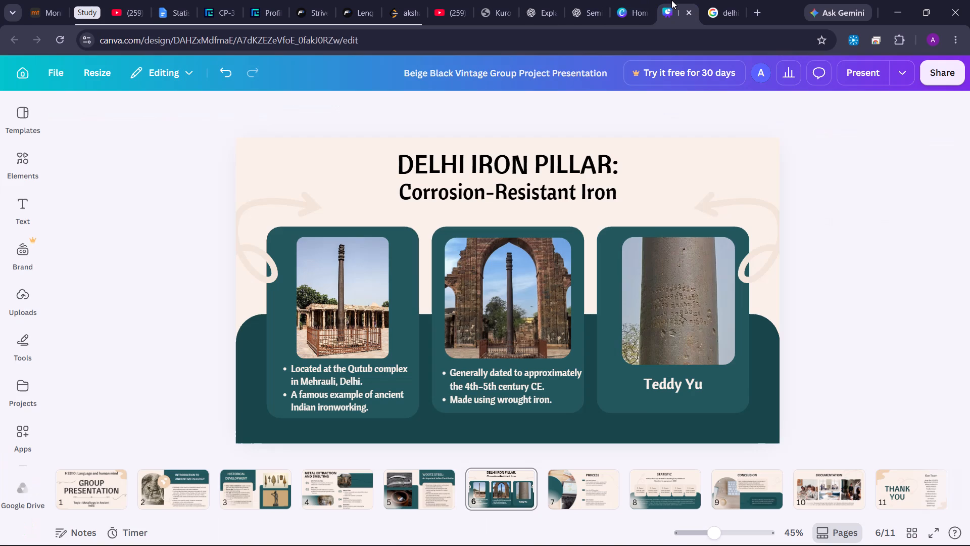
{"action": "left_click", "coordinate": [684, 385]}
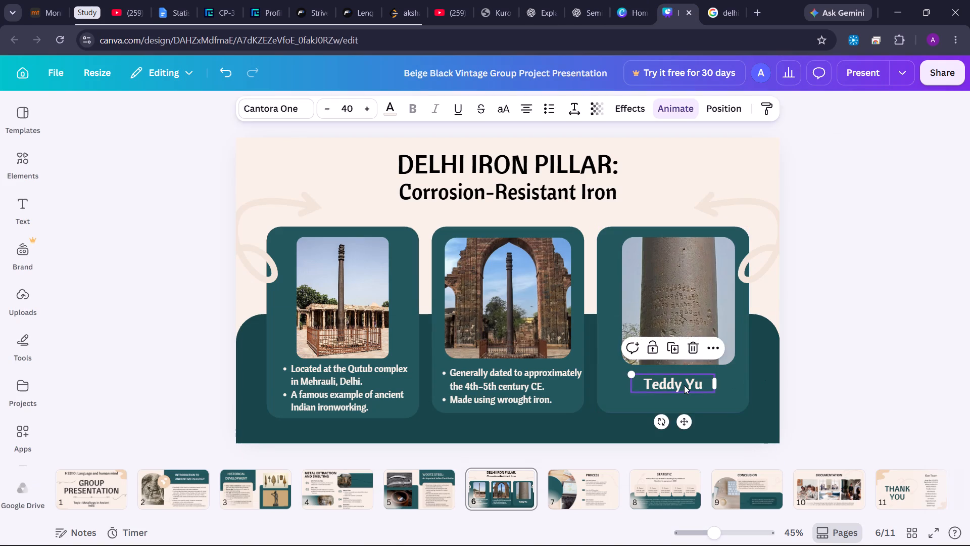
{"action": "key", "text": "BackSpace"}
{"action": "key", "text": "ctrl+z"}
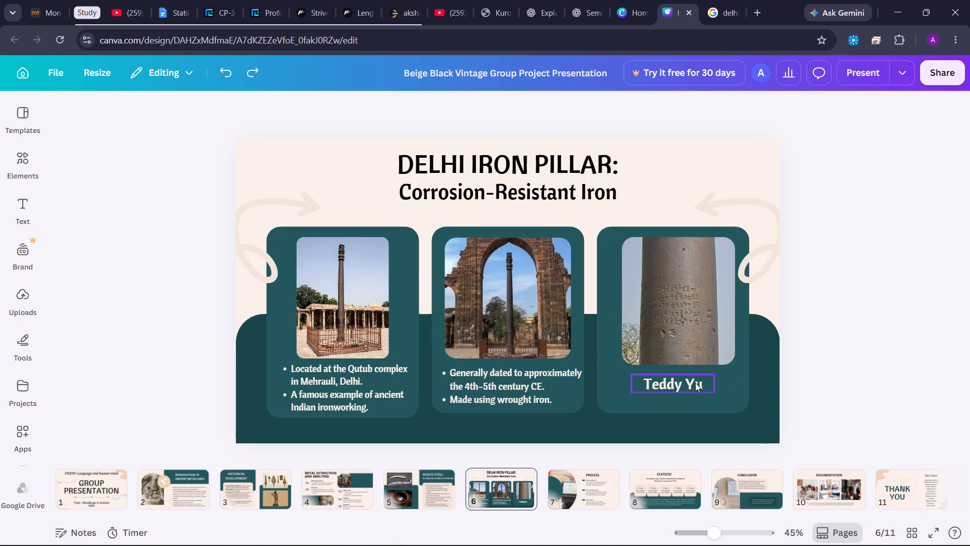
Replace the placeholder name in the right card with the two copied bullets.
{"action": "double_click", "coordinate": [695, 388]}
{"action": "key", "text": "BackSpace"}
{"action": "key", "text": "ctrl+v"}
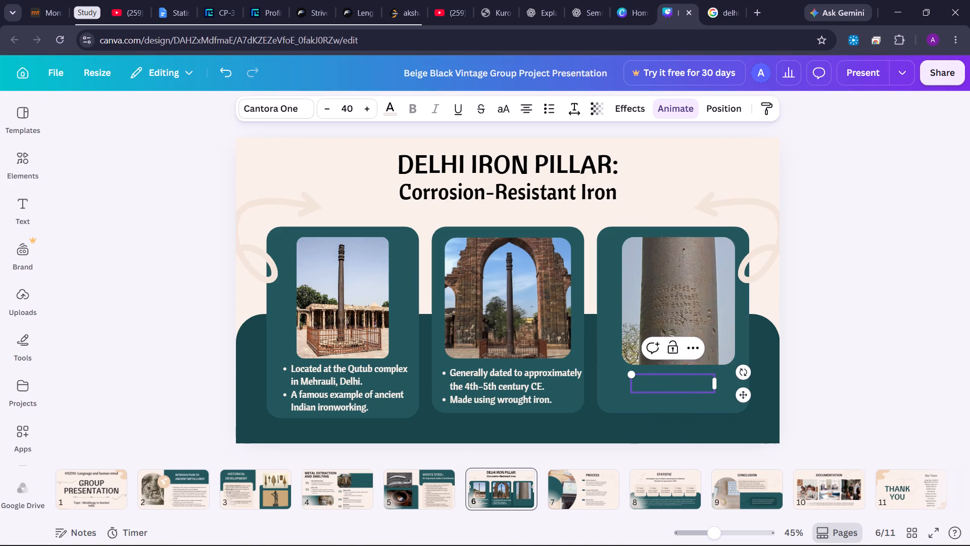
{"action": "left_click", "coordinate": [846, 388]}
Widen the right card's bullet text box so each bullet wraps onto two lines, and left-align its text.
{"action": "left_click", "coordinate": [669, 395]}
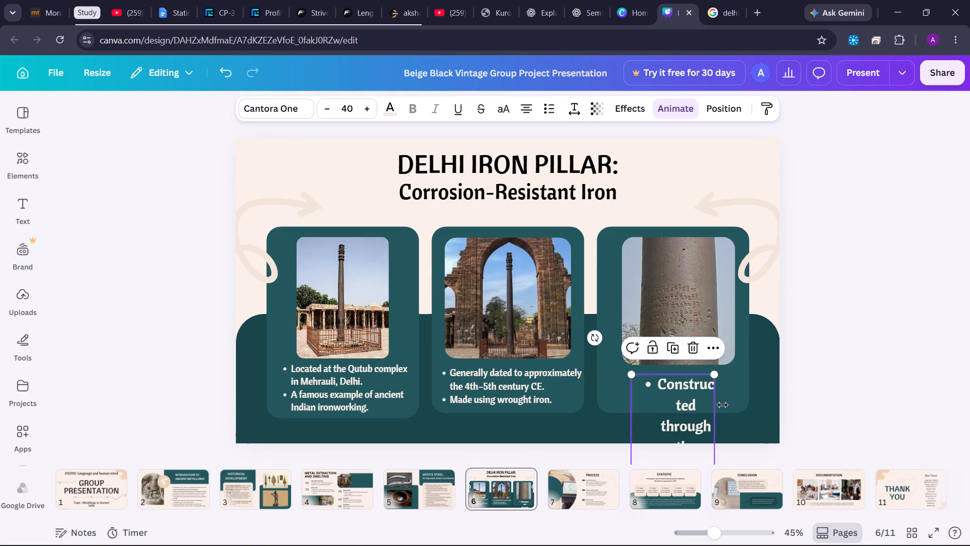
{"action": "left_click_drag", "start_coordinate": [715, 413], "coordinate": [877, 369]}
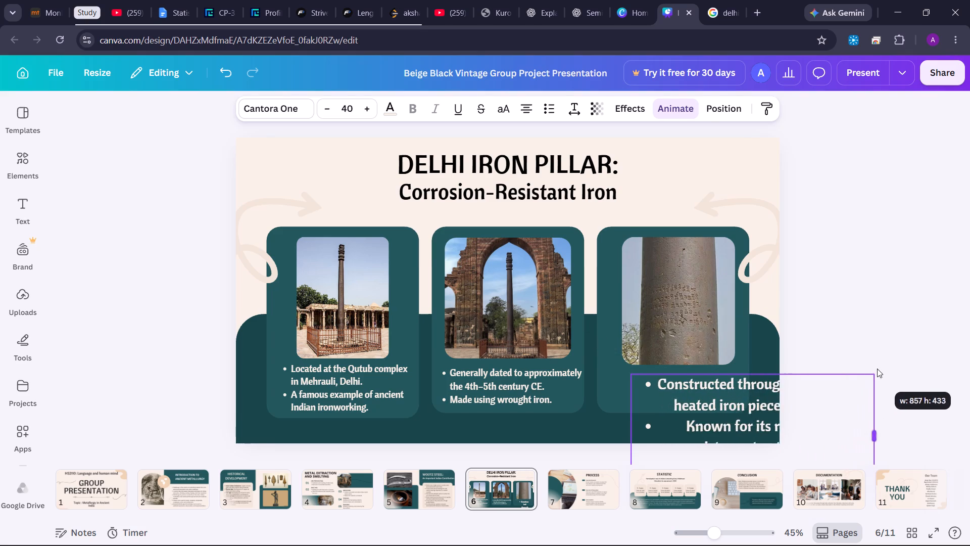
{"action": "left_click_drag", "start_coordinate": [877, 369], "coordinate": [899, 360]}
{"action": "left_click_drag", "start_coordinate": [807, 427], "coordinate": [751, 329]}
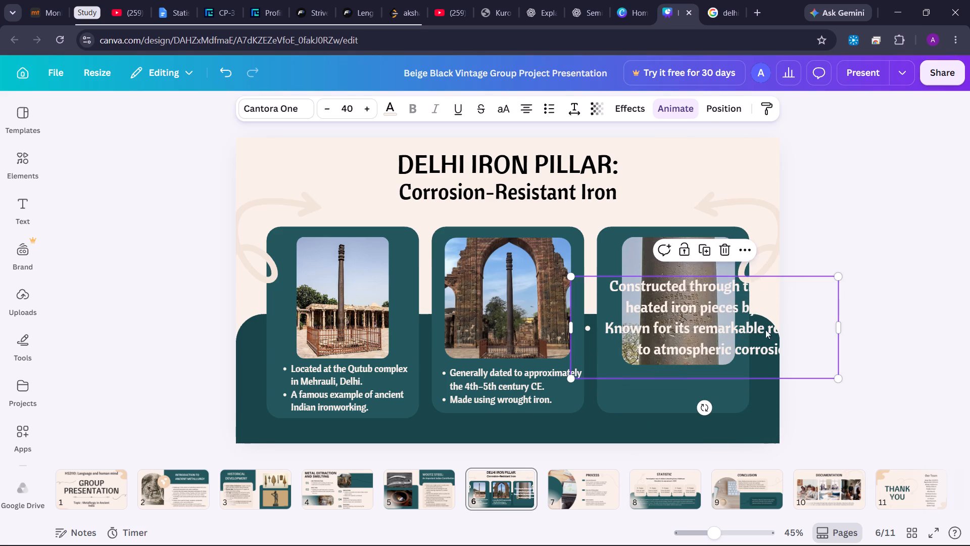
{"action": "left_click", "coordinate": [525, 104]}
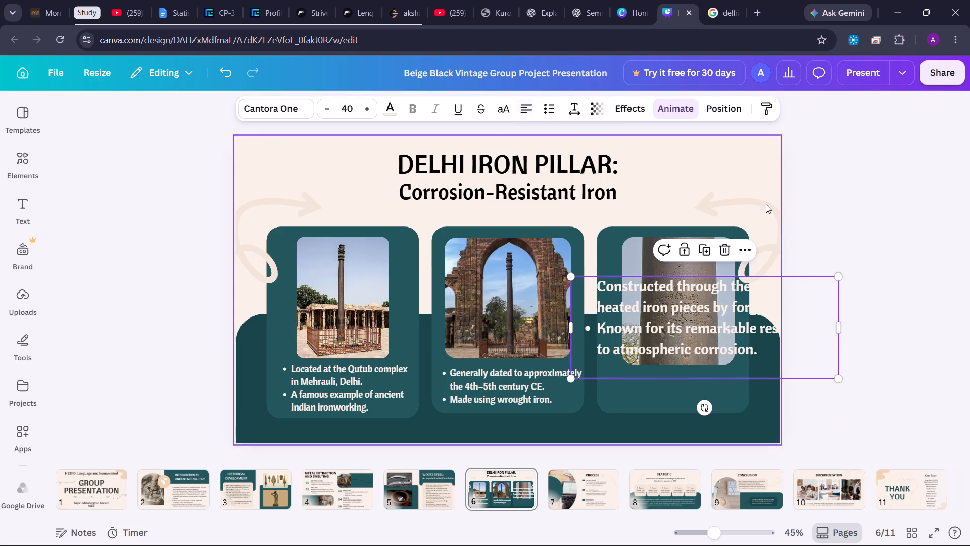
{"action": "left_click_drag", "start_coordinate": [839, 315], "coordinate": [866, 302]}
Shrink the right card's bullets to font size 22.6 and place them just below the inscription photo, comparing with the other cards' text.
{"action": "left_click_drag", "start_coordinate": [745, 309], "coordinate": [763, 375]}
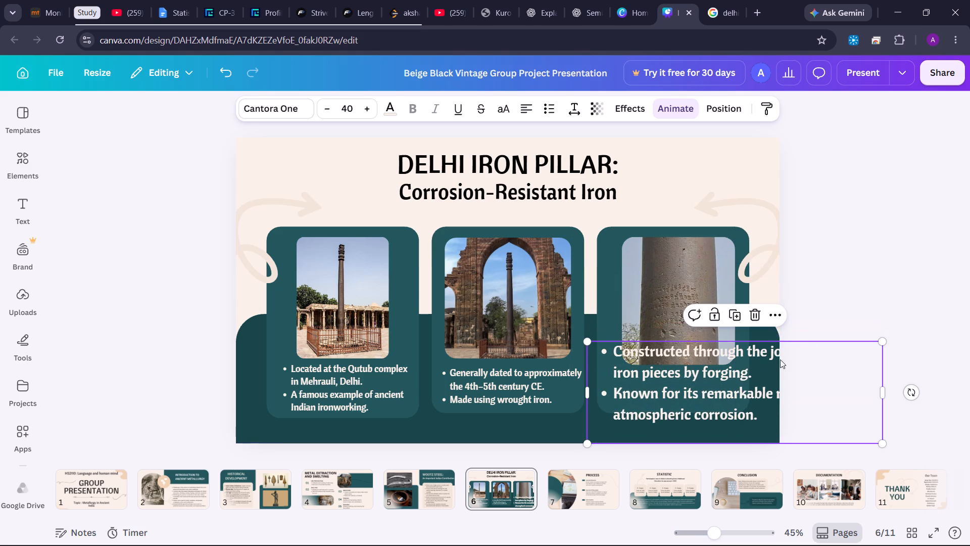
{"action": "left_click_drag", "start_coordinate": [880, 342], "coordinate": [753, 392]}
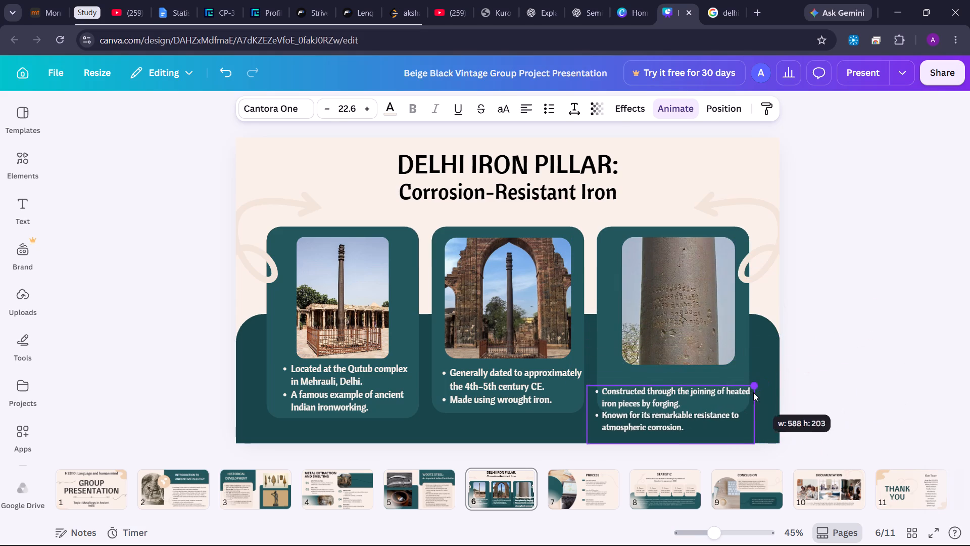
{"action": "left_click", "coordinate": [527, 393]}
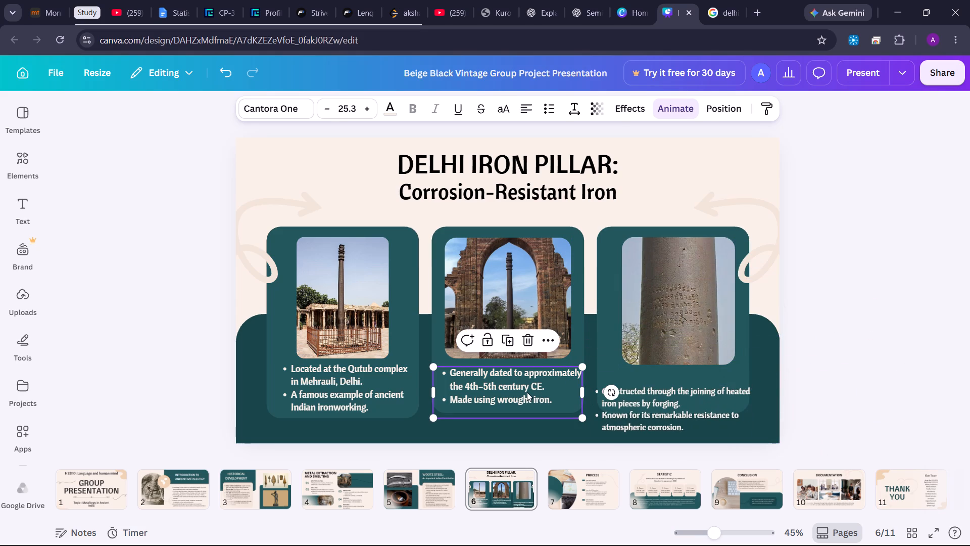
{"action": "left_click", "coordinate": [370, 389]}
{"action": "left_click", "coordinate": [640, 414]}
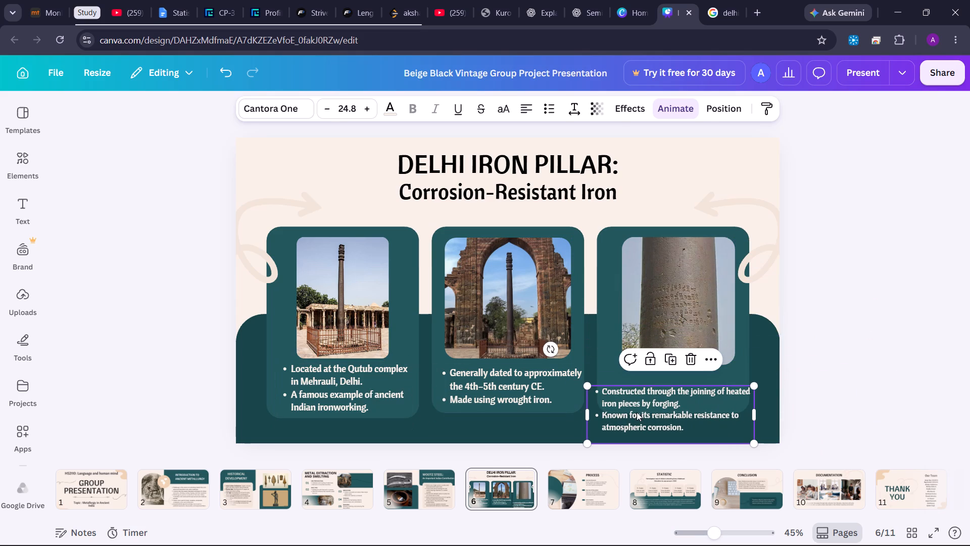
{"action": "left_click_drag", "start_coordinate": [634, 408], "coordinate": [642, 388]}
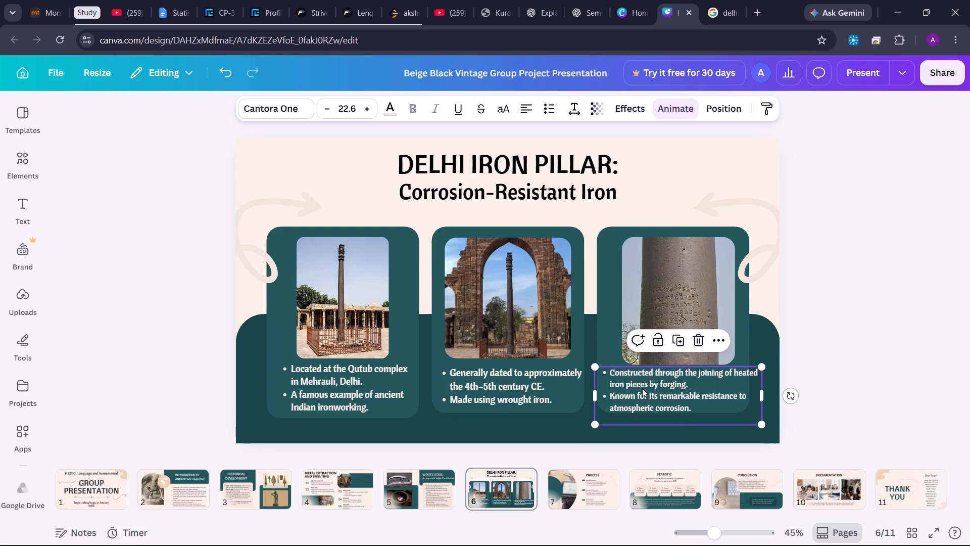
Centre the inscription photo horizontally in the right card and crop its bottom to a height of 429, level with the other photos.
{"action": "left_click", "coordinate": [657, 293]}
{"action": "left_click_drag", "start_coordinate": [669, 293], "coordinate": [666, 293]}
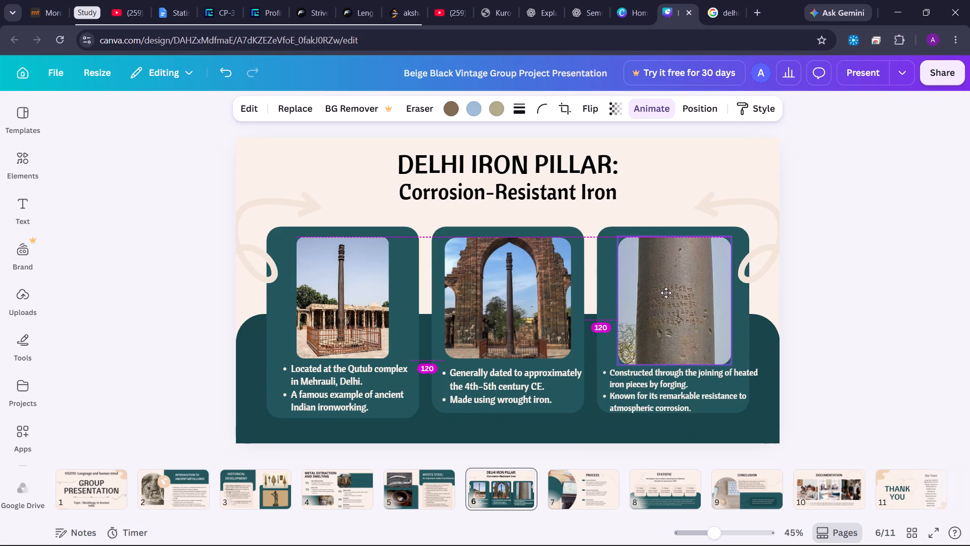
{"action": "left_click_drag", "start_coordinate": [666, 293], "coordinate": [664, 292]}
{"action": "left_click_drag", "start_coordinate": [664, 292], "coordinate": [663, 292]}
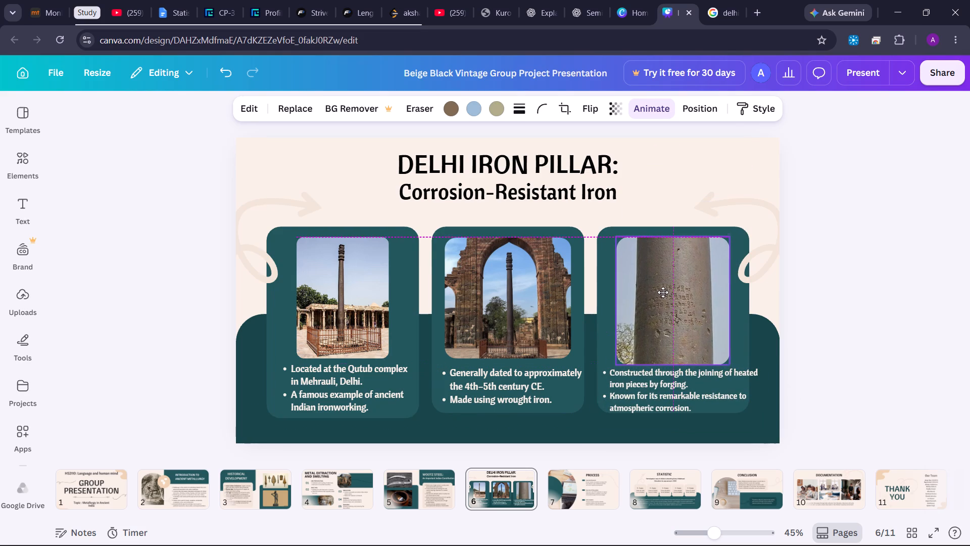
{"action": "left_click_drag", "start_coordinate": [663, 292], "coordinate": [662, 293]}
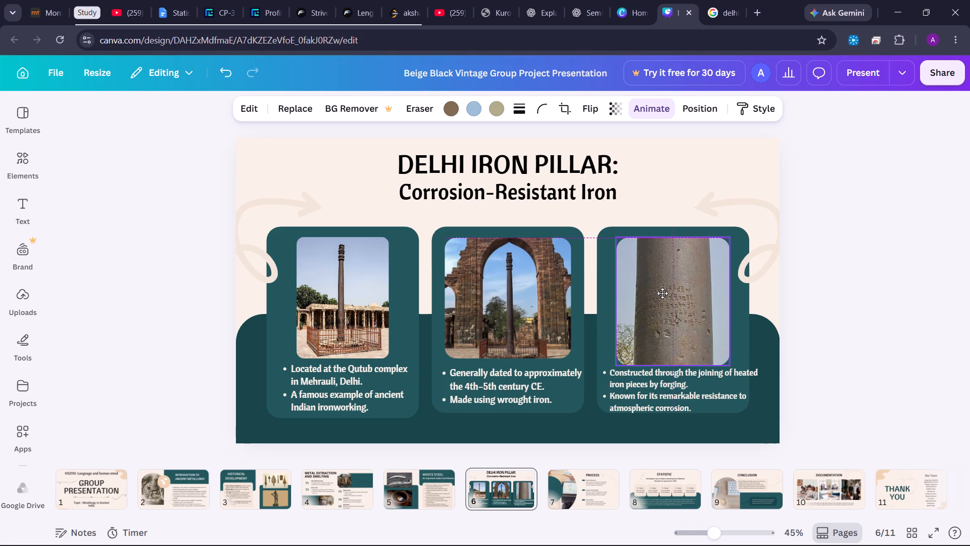
{"action": "left_click_drag", "start_coordinate": [662, 293], "coordinate": [662, 293]}
{"action": "left_click_drag", "start_coordinate": [668, 362], "coordinate": [668, 354]}
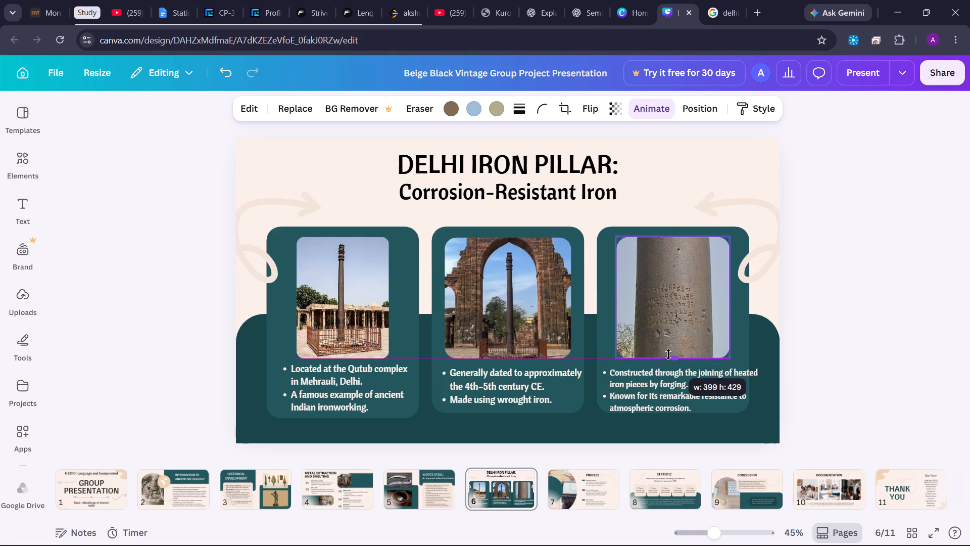
{"action": "left_click_drag", "start_coordinate": [668, 354], "coordinate": [669, 351]}
{"action": "left_click", "coordinate": [816, 336]}
Extend the right card's background slightly downward to match the bottom of the left card.
{"action": "left_click", "coordinate": [743, 346]}
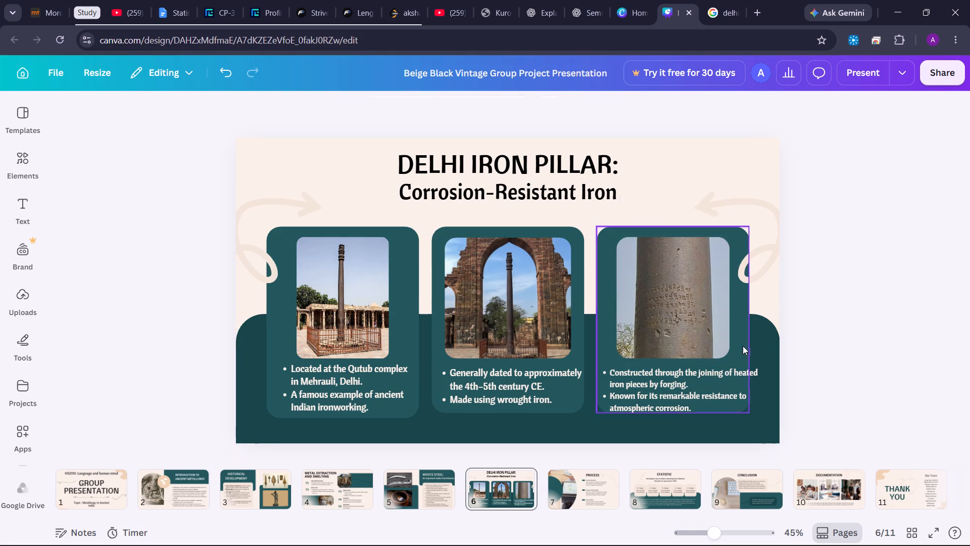
{"action": "left_click_drag", "start_coordinate": [700, 414], "coordinate": [700, 419]}
{"action": "left_click", "coordinate": [818, 377]}
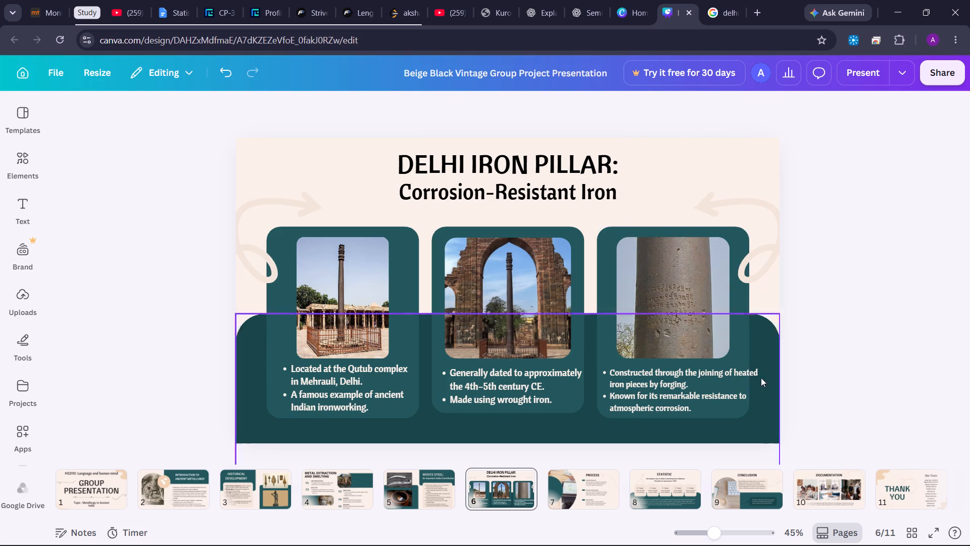
Narrow the right card's bullet text box to rewrap the lines, and scale its text up to size 24.6.
{"action": "left_click", "coordinate": [727, 383]}
{"action": "left_click_drag", "start_coordinate": [764, 389], "coordinate": [745, 391]}
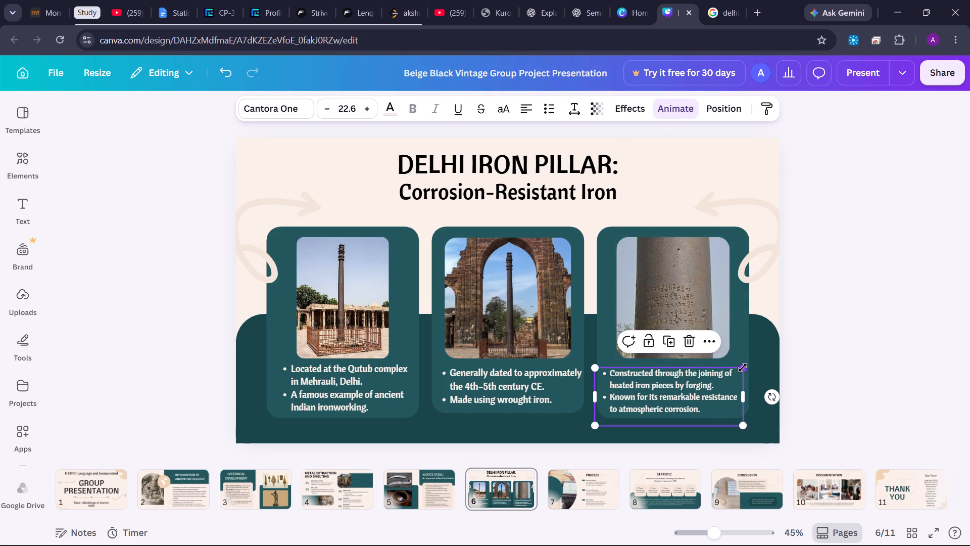
{"action": "left_click_drag", "start_coordinate": [743, 367], "coordinate": [752, 359]}
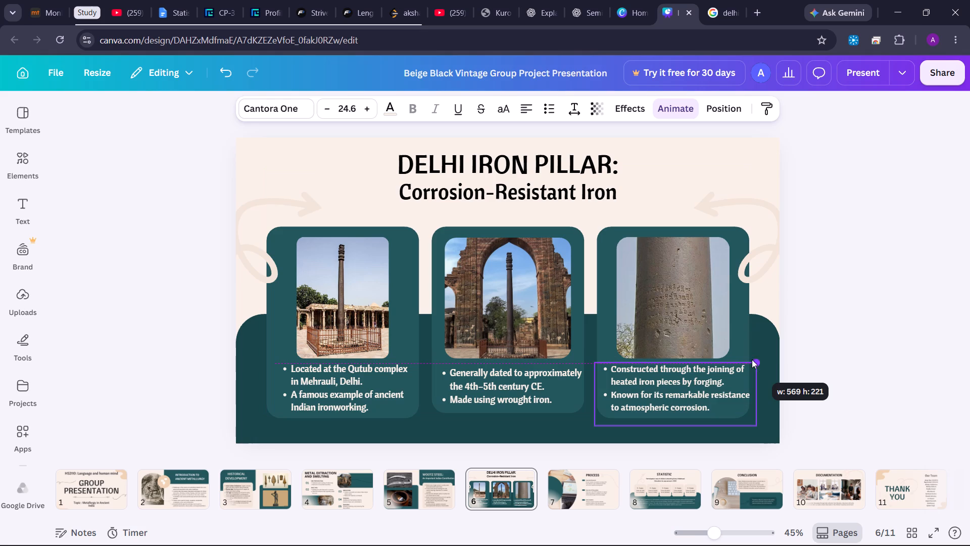
{"action": "left_click_drag", "start_coordinate": [752, 359], "coordinate": [752, 359]}
{"action": "left_click", "coordinate": [825, 331]}
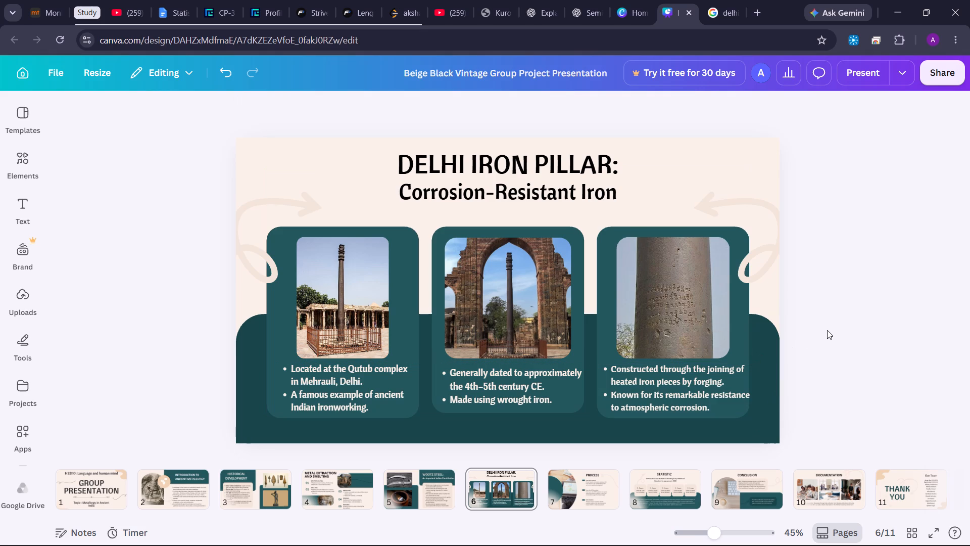
Extend the backgrounds of the middle, left and right cards downward so all three share the same lower bottom edge.
{"action": "left_click", "coordinate": [558, 406]}
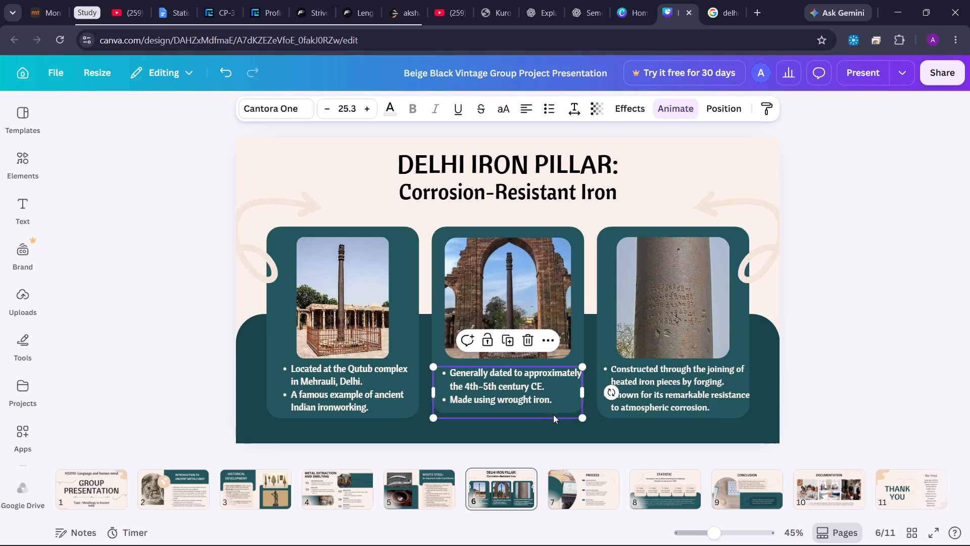
{"action": "left_click", "coordinate": [551, 418]}
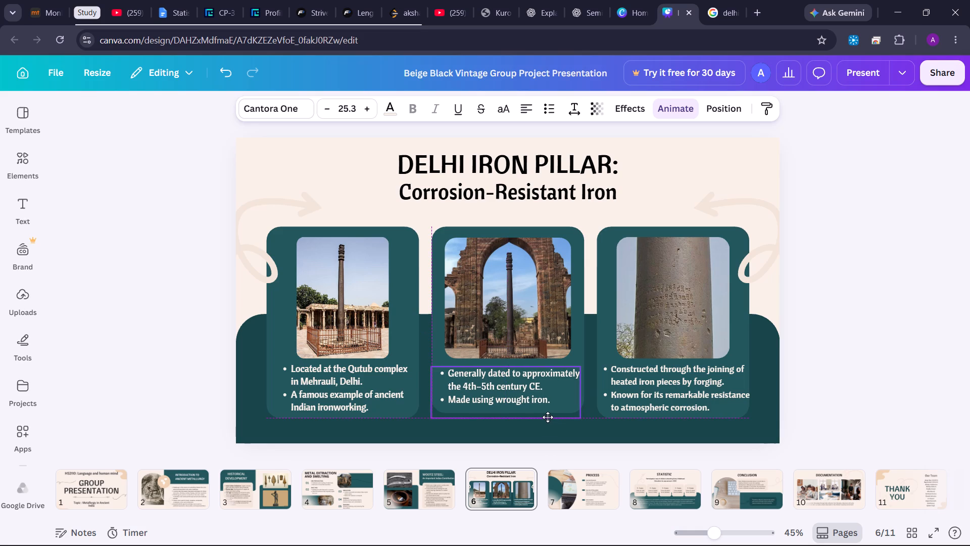
{"action": "left_click", "coordinate": [575, 338]}
{"action": "left_click_drag", "start_coordinate": [551, 411], "coordinate": [550, 417]}
{"action": "left_click_drag", "start_coordinate": [550, 417], "coordinate": [550, 422]}
{"action": "left_click", "coordinate": [401, 416]}
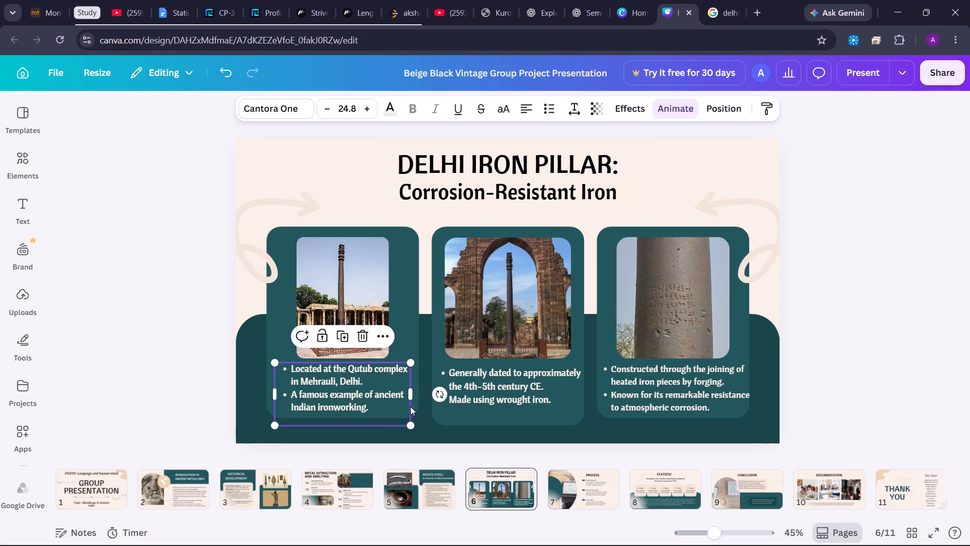
{"action": "left_click", "coordinate": [404, 328]}
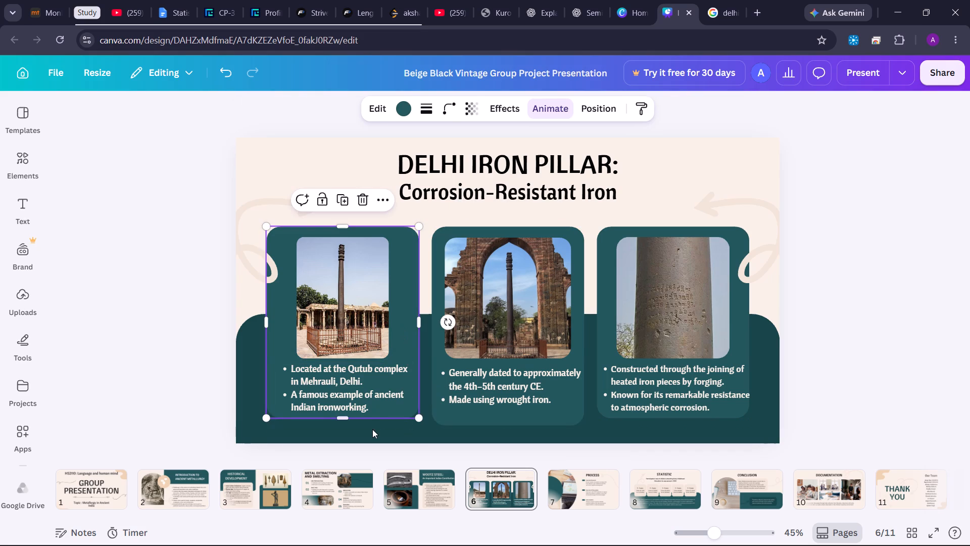
{"action": "left_click_drag", "start_coordinate": [378, 418], "coordinate": [376, 424]}
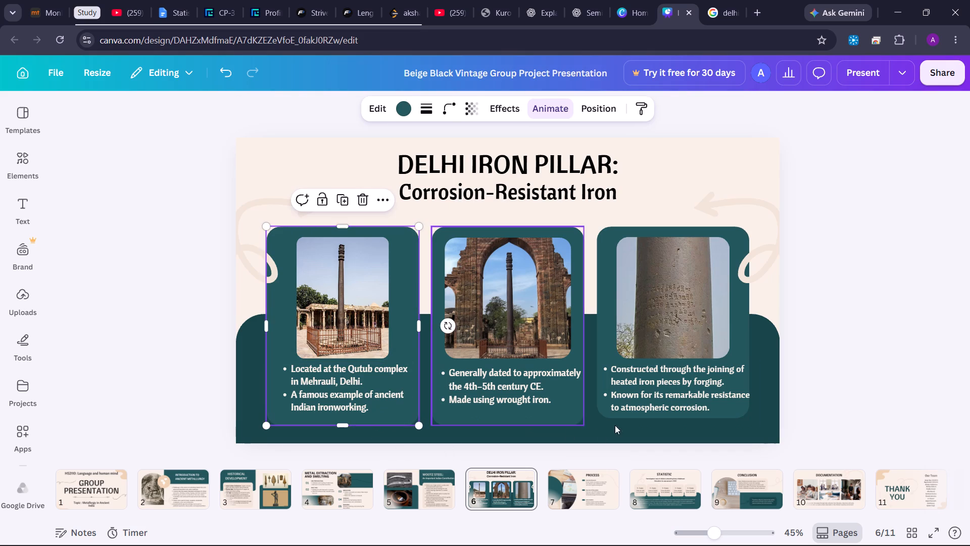
{"action": "left_click", "coordinate": [602, 332]}
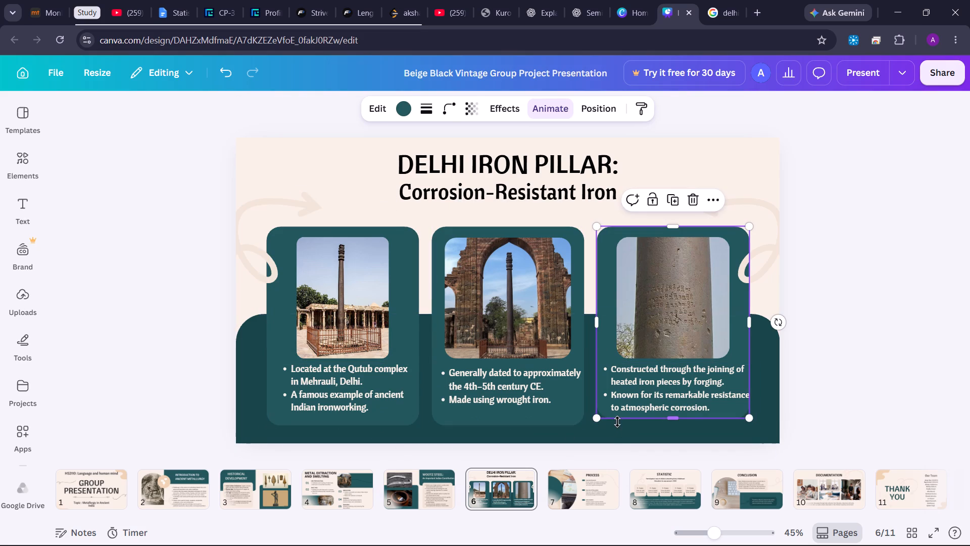
{"action": "left_click_drag", "start_coordinate": [619, 419], "coordinate": [617, 424]}
Enlarge the right card's bullets to size 25.3, narrow their text box slightly, and lower them to line up with the middle card's bullets.
{"action": "left_click", "coordinate": [642, 394]}
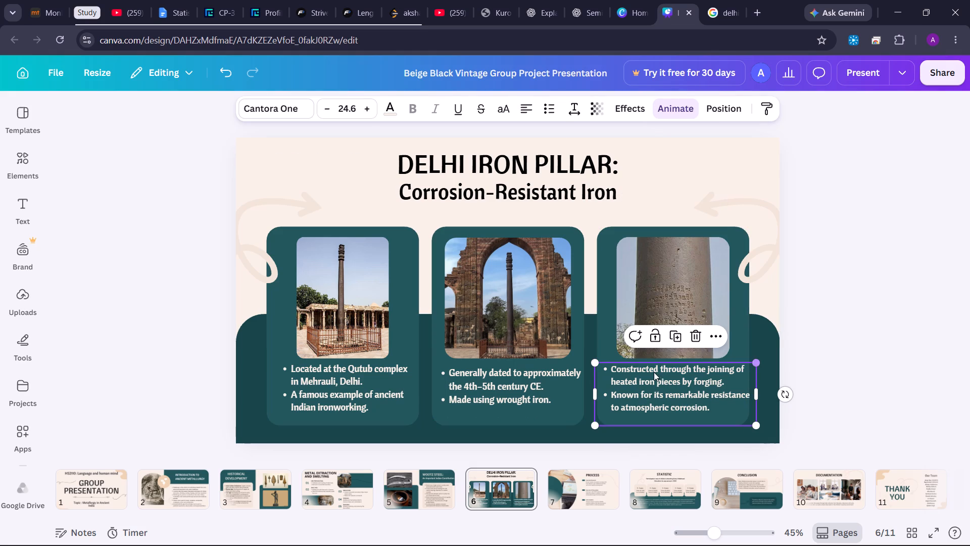
{"action": "left_click", "coordinate": [513, 376]}
{"action": "left_click", "coordinate": [704, 387]}
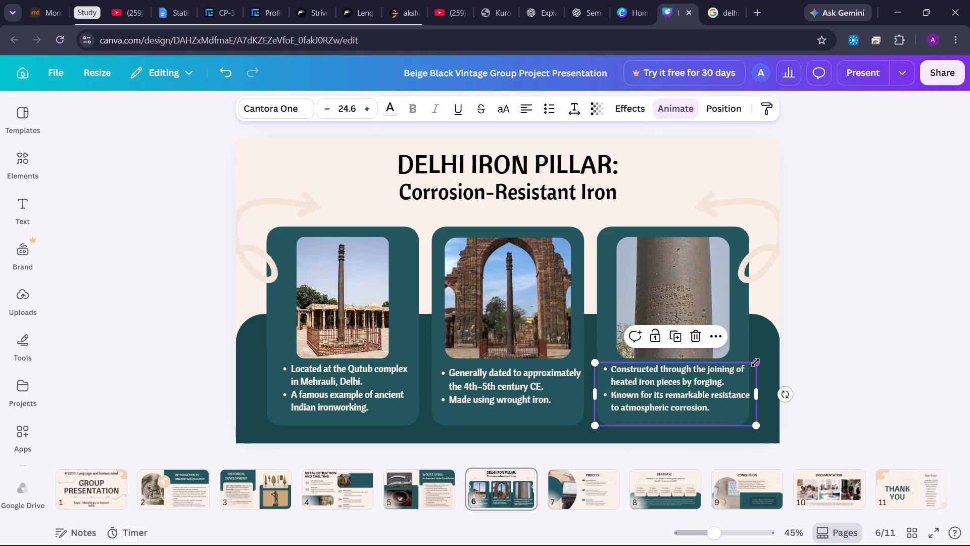
{"action": "left_click", "coordinate": [756, 362]}
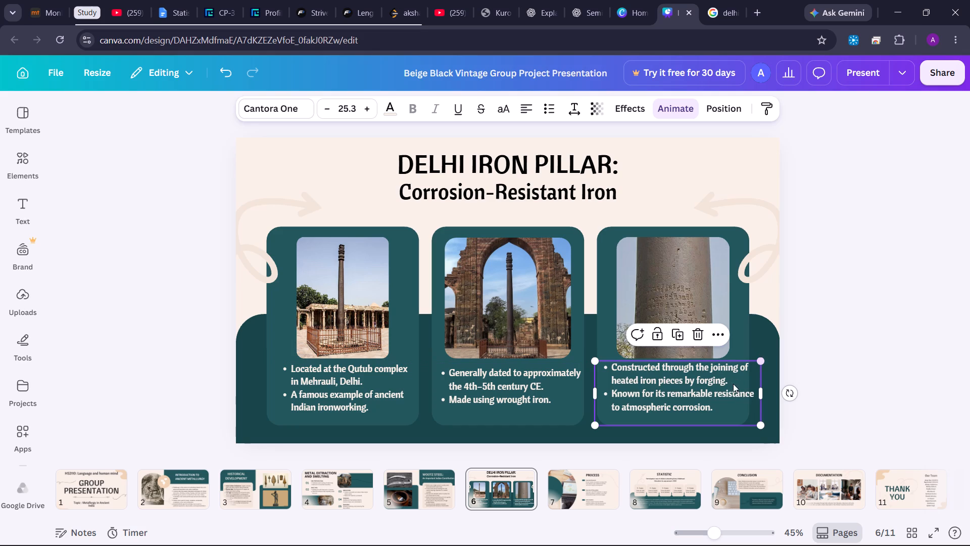
{"action": "left_click_drag", "start_coordinate": [762, 386], "coordinate": [754, 386]}
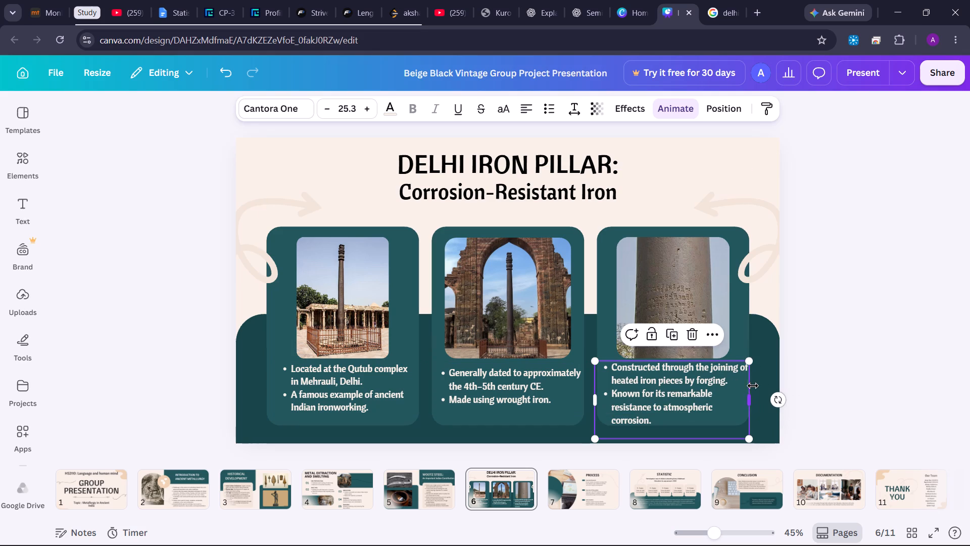
{"action": "left_click_drag", "start_coordinate": [753, 390], "coordinate": [759, 388]}
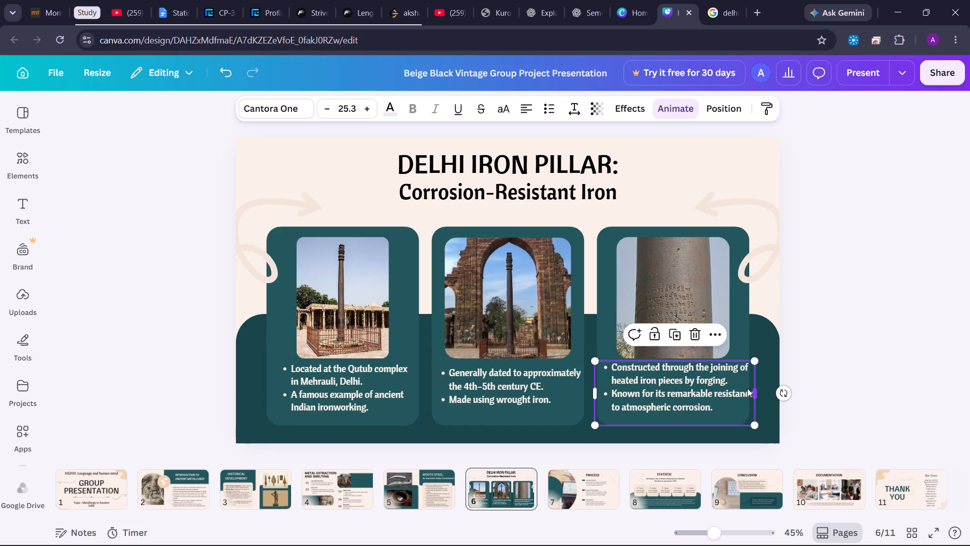
{"action": "left_click", "coordinate": [815, 350]}
{"action": "left_click_drag", "start_coordinate": [679, 381], "coordinate": [677, 387]}
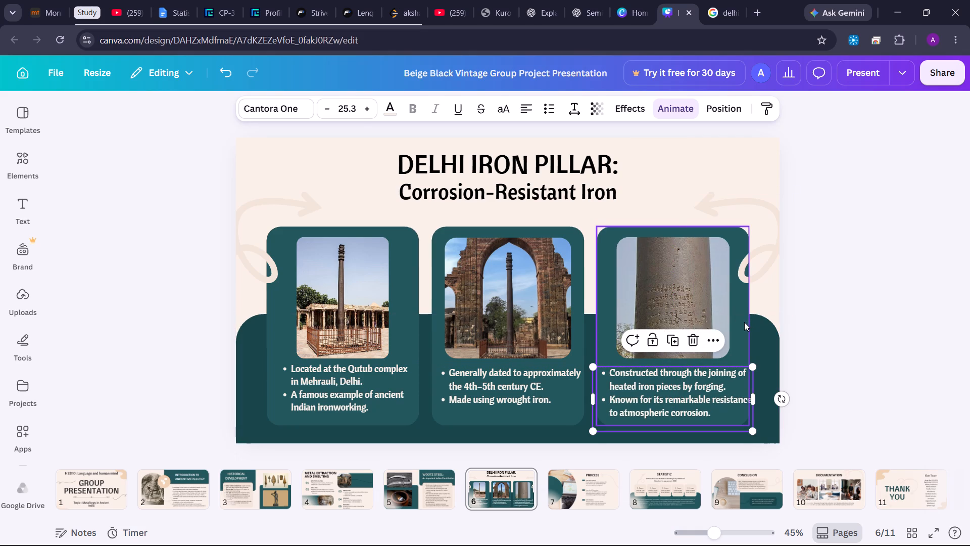
Widen the right card's background on both sides to a width of about 564 and shift its bullets left to fit inside.
{"action": "left_click", "coordinate": [744, 322]}
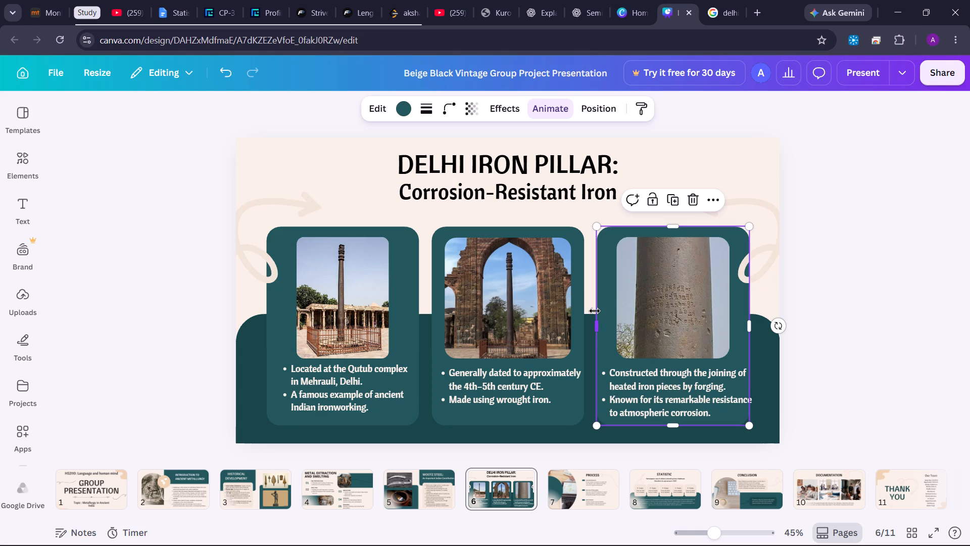
{"action": "left_click", "coordinate": [595, 311]}
{"action": "left_click", "coordinate": [652, 381]}
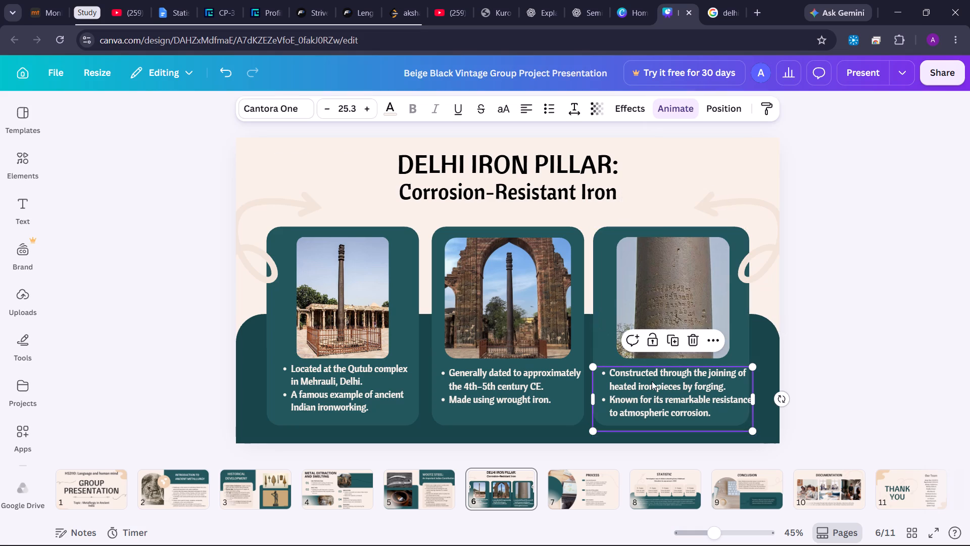
{"action": "left_click_drag", "start_coordinate": [668, 381], "coordinate": [664, 383]}
{"action": "left_click", "coordinate": [833, 324]}
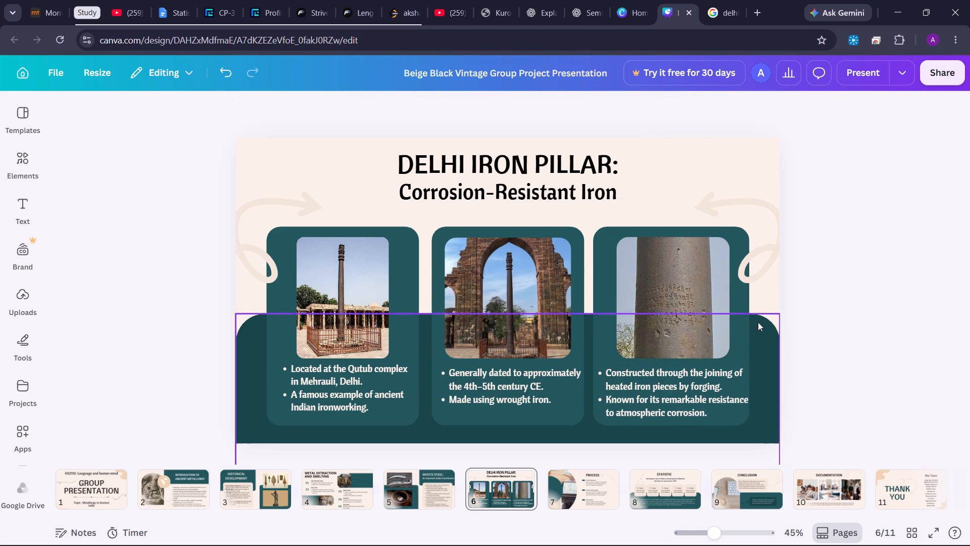
{"action": "left_click", "coordinate": [740, 323]}
{"action": "left_click", "coordinate": [749, 323]}
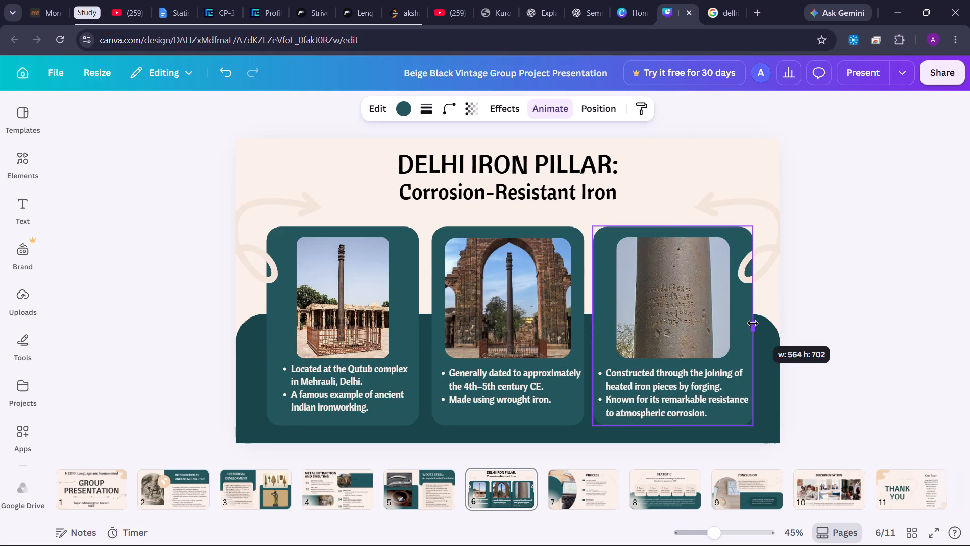
{"action": "left_click", "coordinate": [831, 294]}
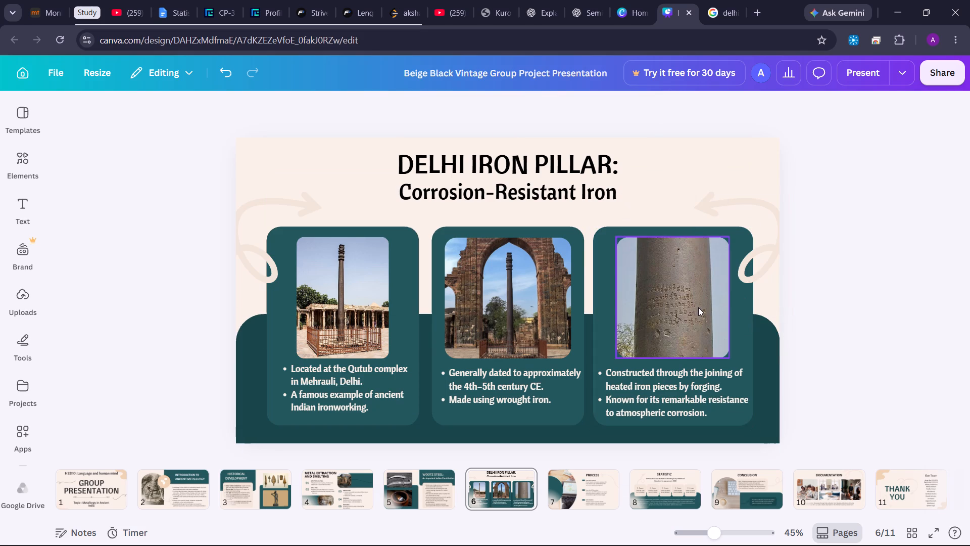
Widen the inscription photo on both sides so it fills more of the right card, matching the middle photo's width.
{"action": "left_click", "coordinate": [698, 307]}
{"action": "left_click_drag", "start_coordinate": [619, 297], "coordinate": [610, 298]}
{"action": "left_click_drag", "start_coordinate": [734, 296], "coordinate": [737, 295]}
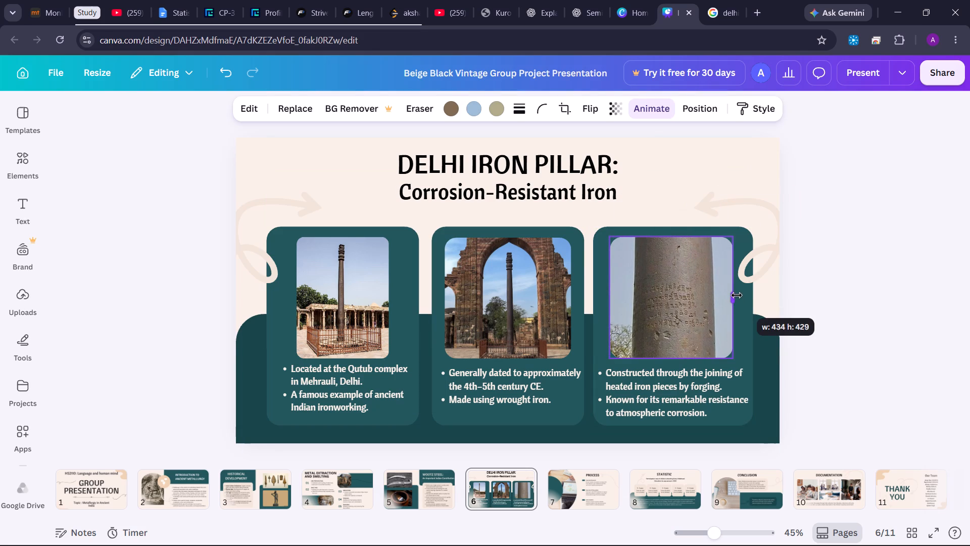
{"action": "left_click_drag", "start_coordinate": [737, 295], "coordinate": [739, 294]}
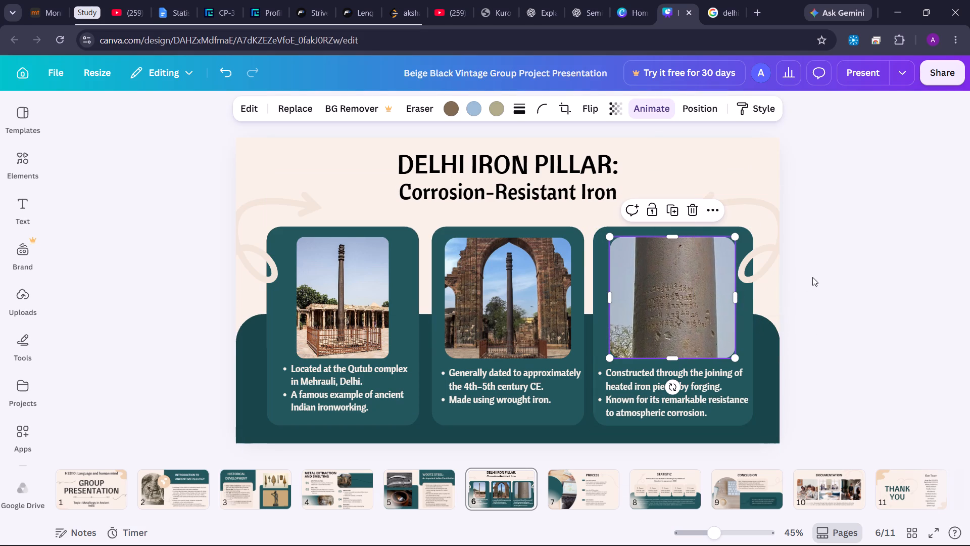
{"action": "left_click", "coordinate": [827, 274]}
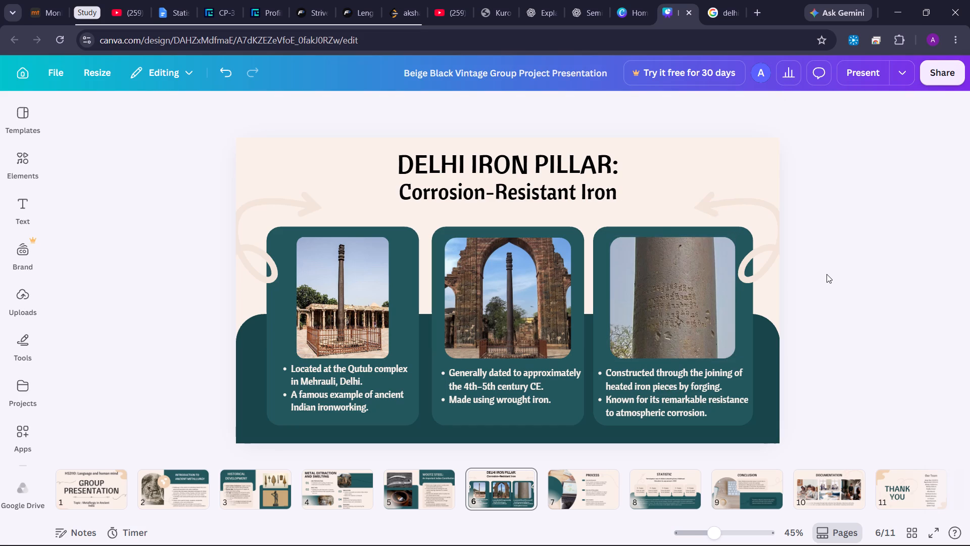
Shift the decorative looping arrow beside the right card slightly outward toward the slide's edge.
{"action": "left_click", "coordinate": [759, 228]}
{"action": "left_click_drag", "start_coordinate": [759, 226], "coordinate": [760, 226]}
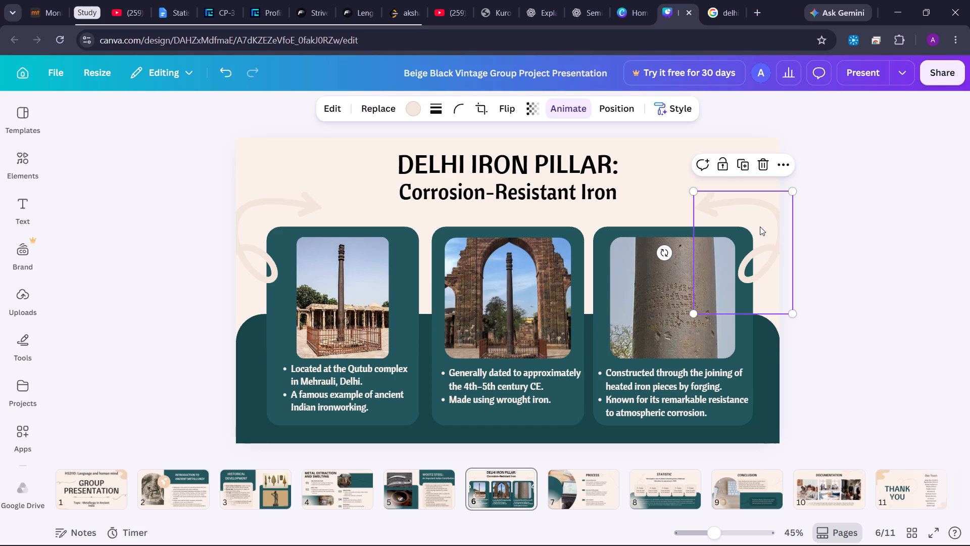
{"action": "left_click_drag", "start_coordinate": [760, 226], "coordinate": [767, 226]}
{"action": "left_click_drag", "start_coordinate": [771, 227], "coordinate": [765, 229]}
{"action": "left_click", "coordinate": [839, 226]}
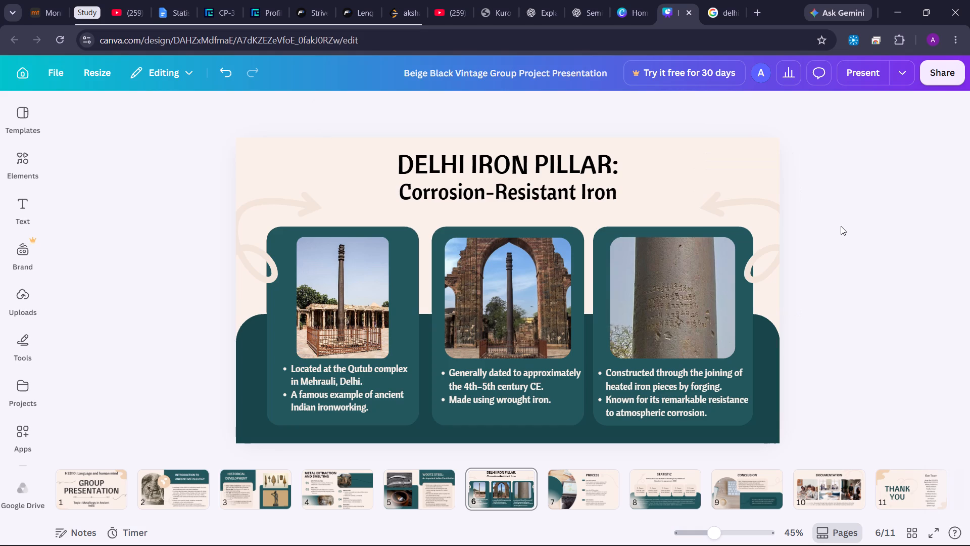
Enlarge the left card's bullets to size 25.3 and move them down and slightly left, level with the other cards' bullets.
{"action": "left_click", "coordinate": [331, 372]}
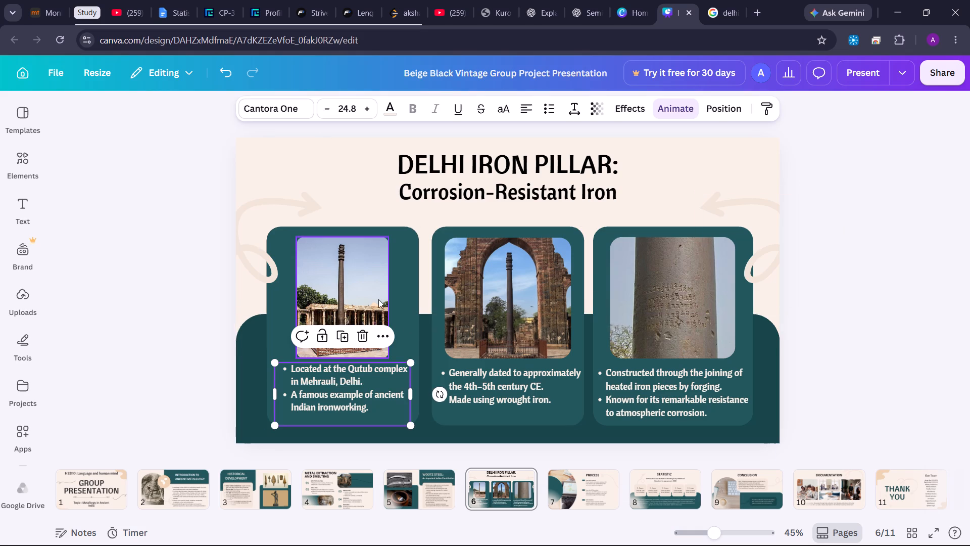
{"action": "left_click", "coordinate": [409, 363]}
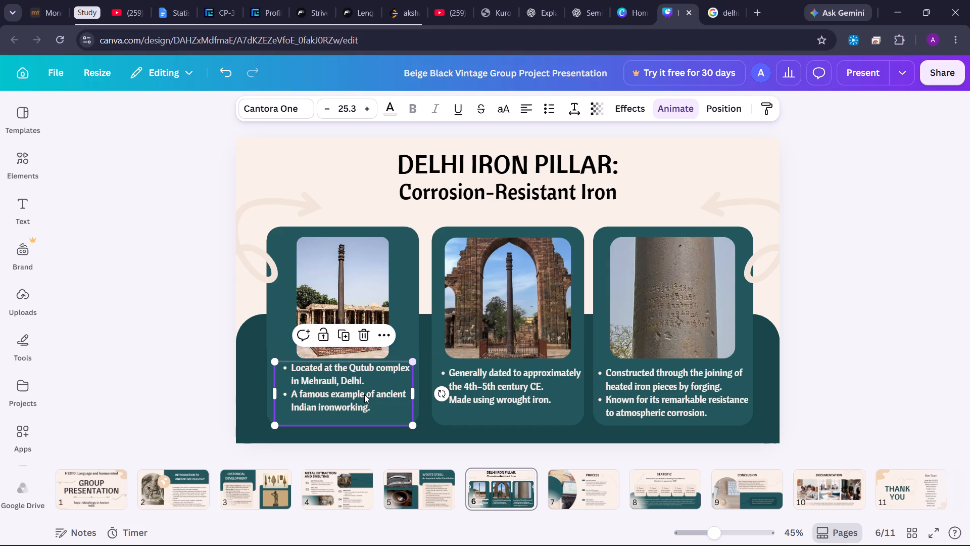
{"action": "left_click_drag", "start_coordinate": [364, 394], "coordinate": [363, 400]}
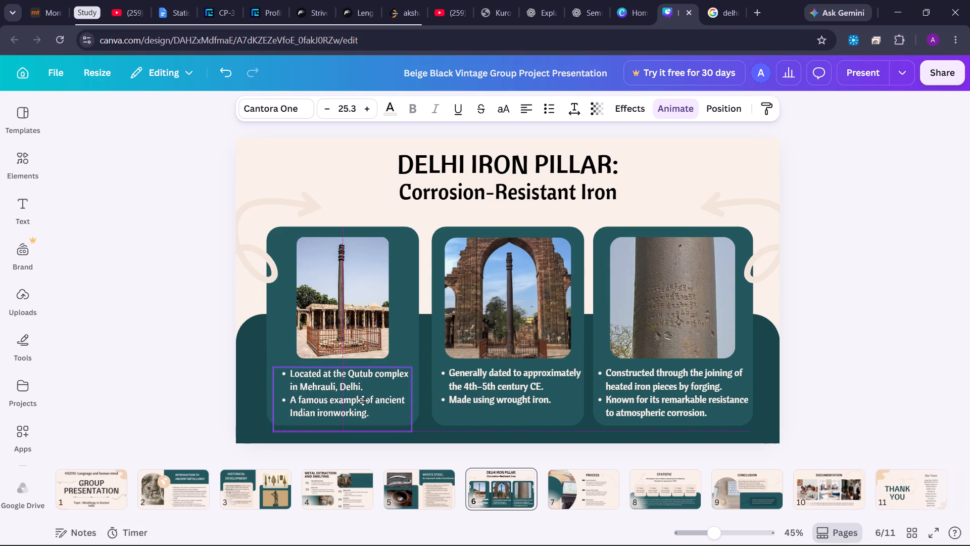
{"action": "left_click_drag", "start_coordinate": [363, 400], "coordinate": [361, 400]}
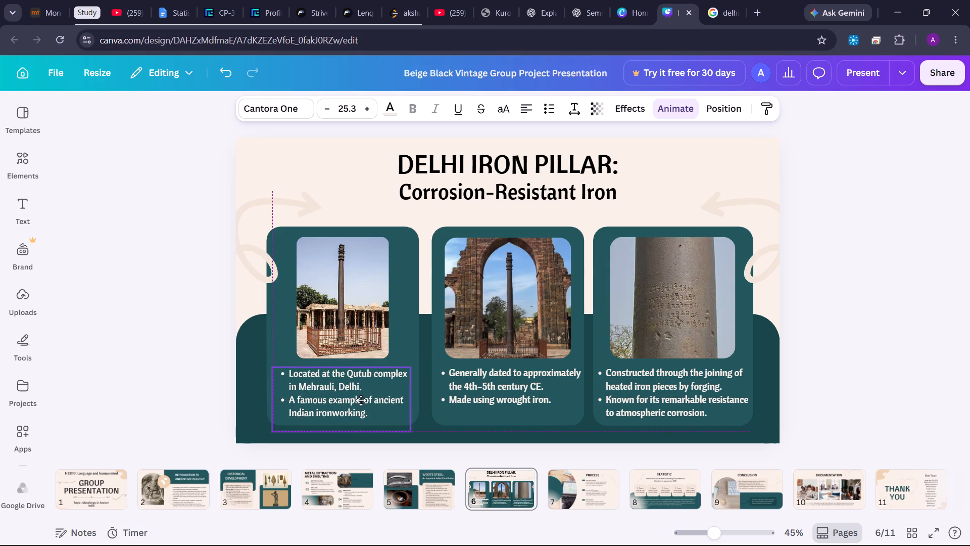
{"action": "left_click_drag", "start_coordinate": [361, 400], "coordinate": [359, 401]}
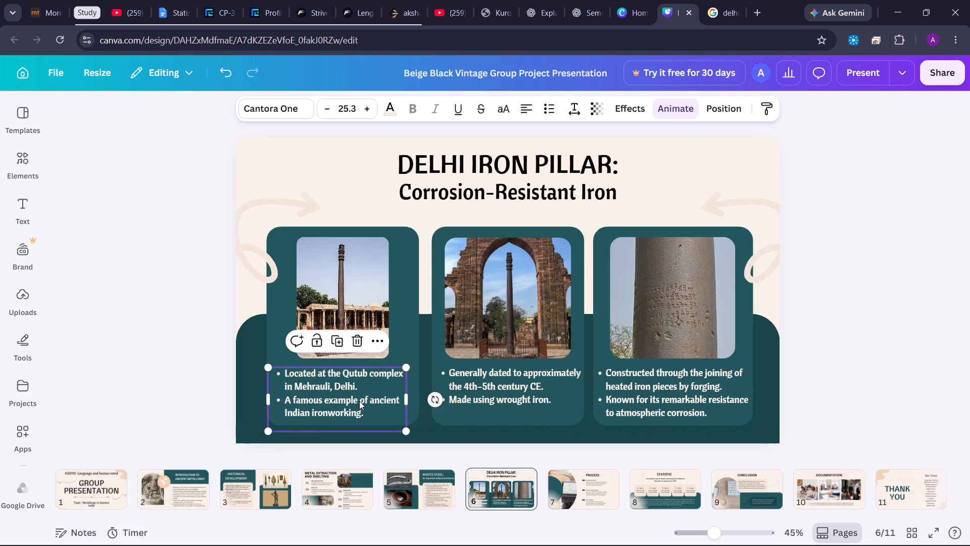
{"action": "left_click", "coordinate": [403, 344]}
Crop the bottom of the left card's pillar photo, enlarge it proportionally, and centre it in the card level with the other photos.
{"action": "left_click", "coordinate": [365, 333]}
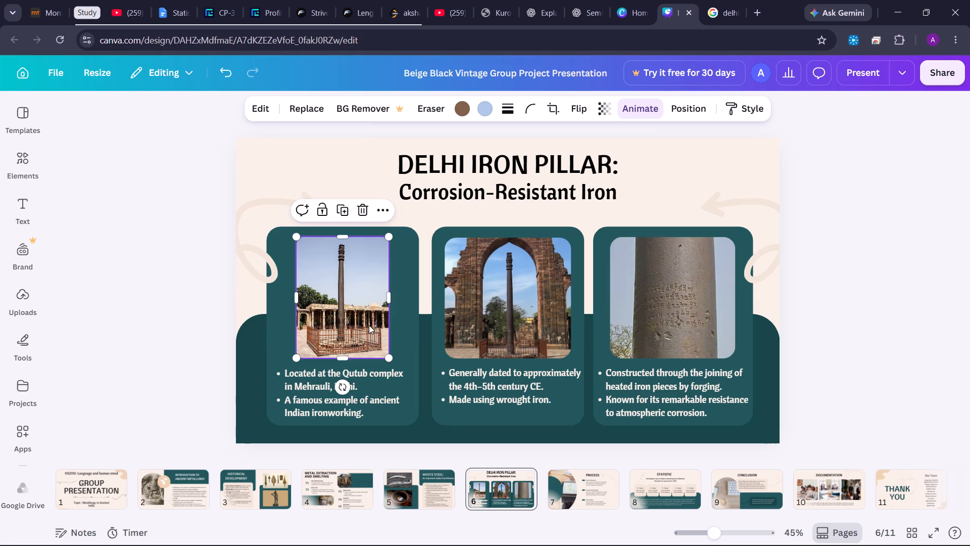
{"action": "left_click", "coordinate": [387, 299]}
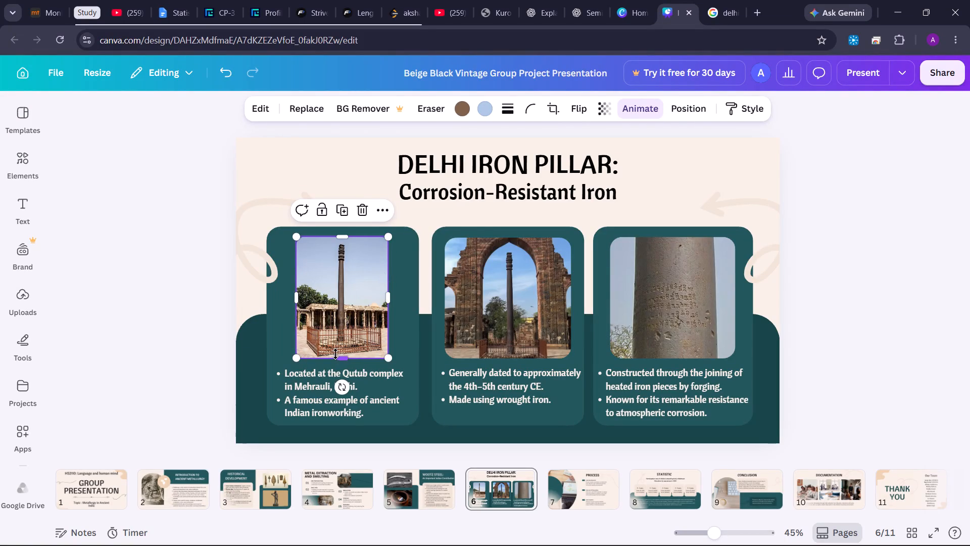
{"action": "left_click_drag", "start_coordinate": [335, 354], "coordinate": [338, 340]}
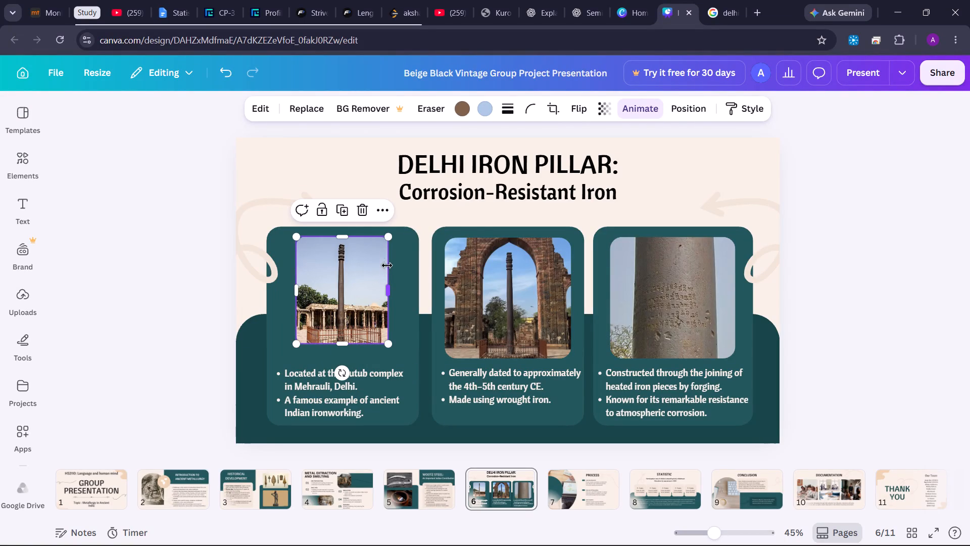
{"action": "left_click_drag", "start_coordinate": [388, 238], "coordinate": [412, 222]}
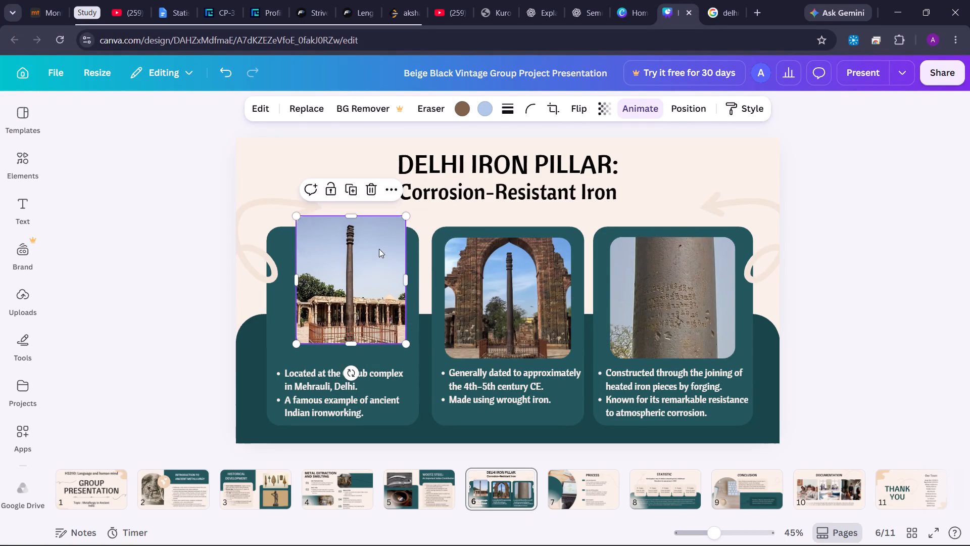
{"action": "left_click_drag", "start_coordinate": [367, 263], "coordinate": [358, 283]}
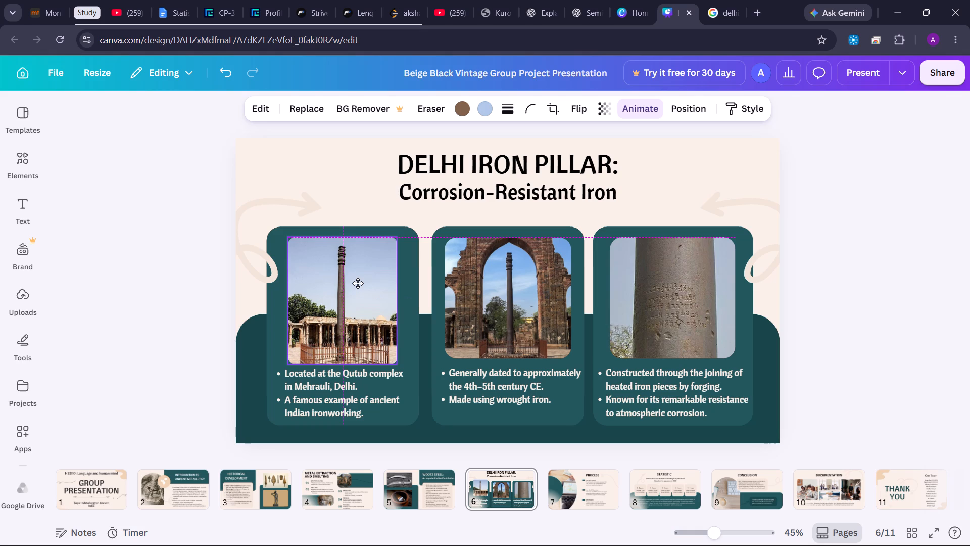
{"action": "left_click_drag", "start_coordinate": [358, 283], "coordinate": [358, 282]}
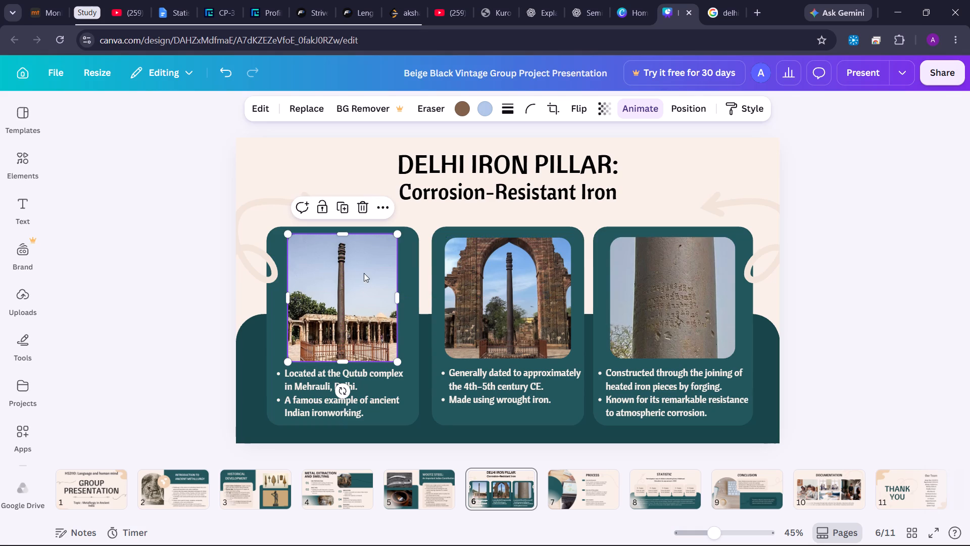
{"action": "left_click_drag", "start_coordinate": [396, 236], "coordinate": [392, 241]}
{"action": "left_click", "coordinate": [368, 274]}
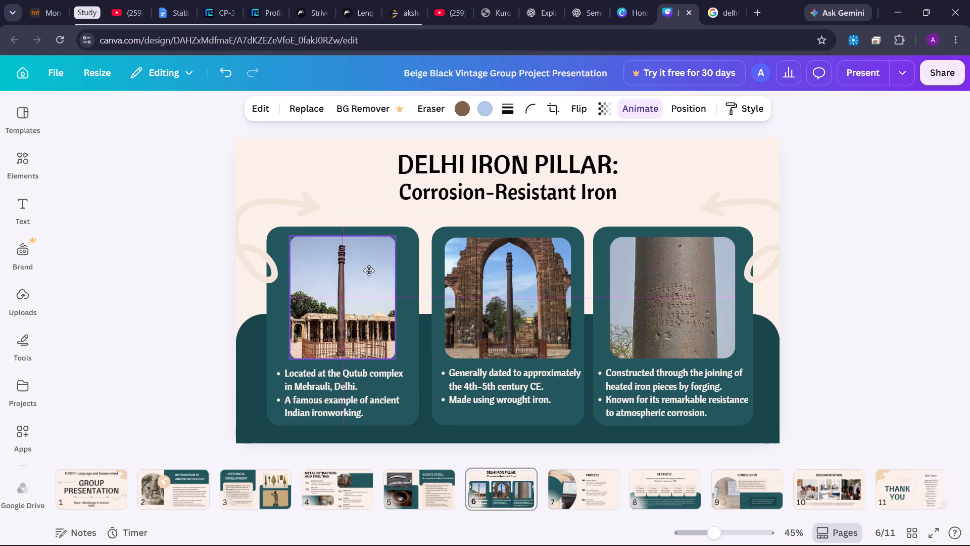
{"action": "left_click", "coordinate": [371, 175]}
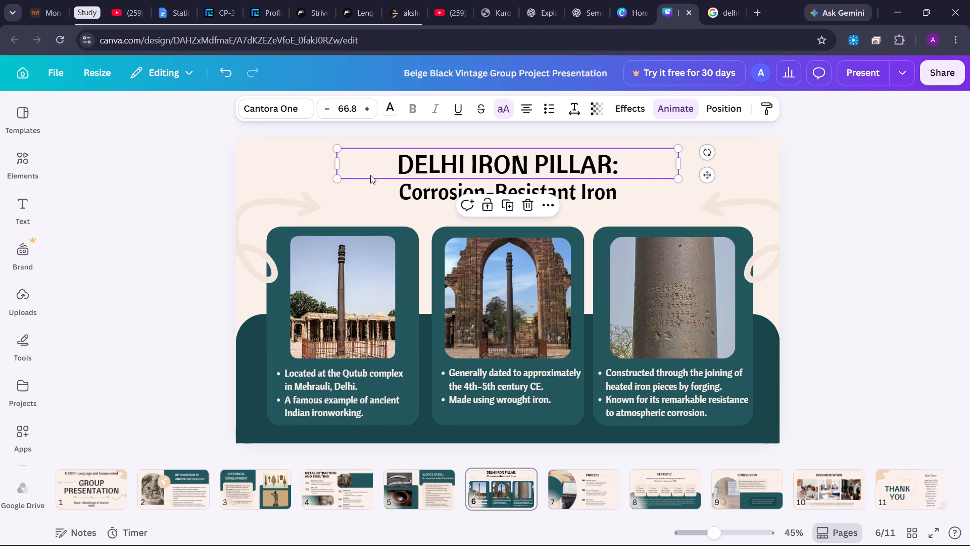
{"action": "left_click", "coordinate": [332, 180]}
{"action": "left_click", "coordinate": [315, 187]}
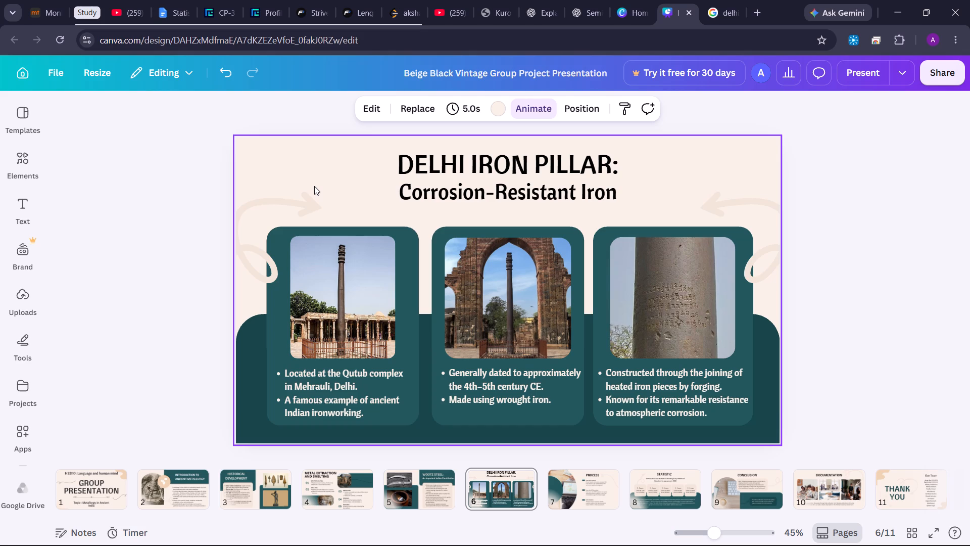
{"action": "left_click", "coordinate": [855, 77]}
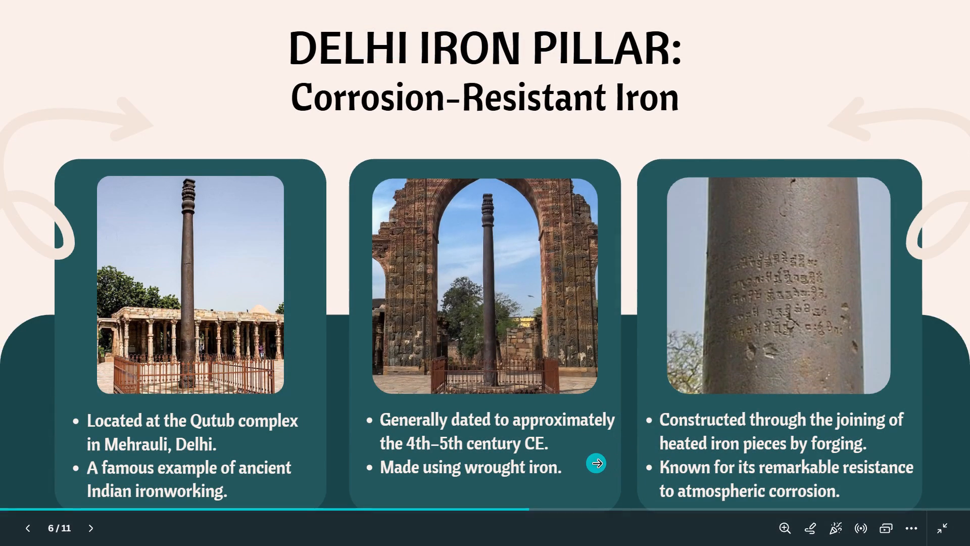
{"action": "key", "text": "Left"}
{"action": "key", "text": "Right"}
{"action": "key", "text": "Left"}
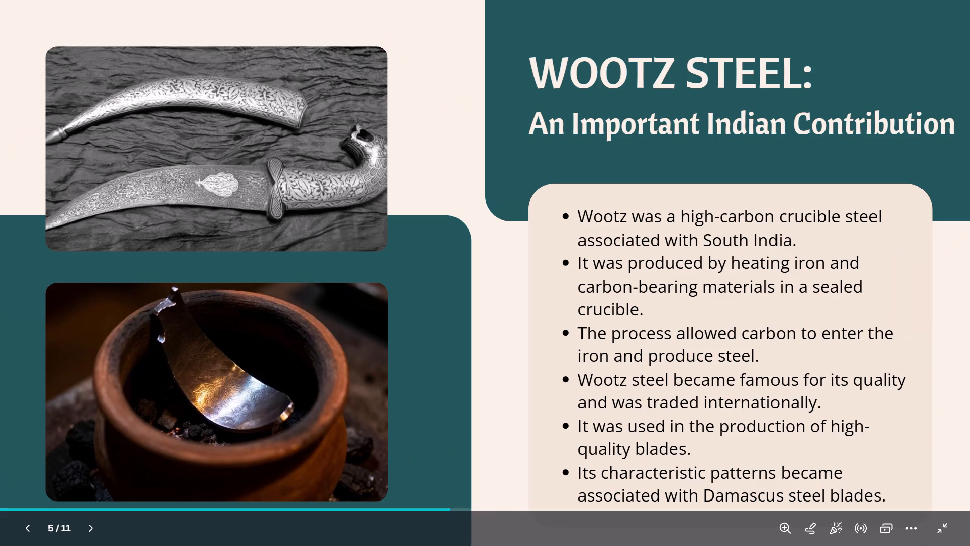
{"action": "key", "text": "Left"}
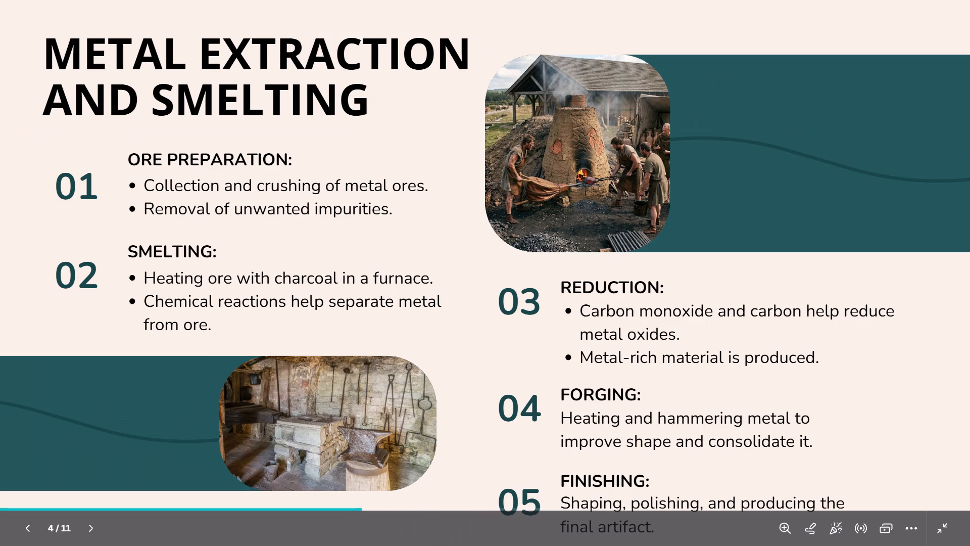
{"action": "key", "text": "Right"}
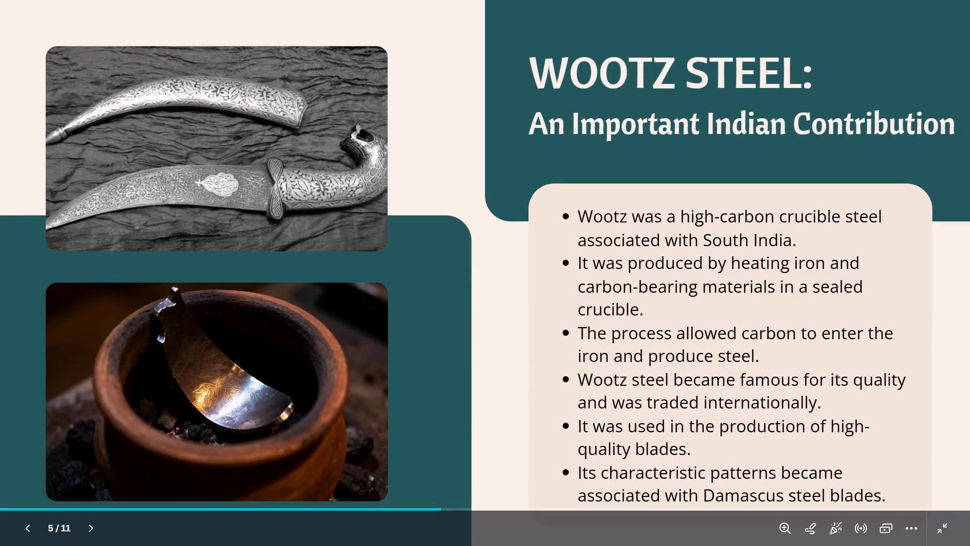
{"action": "key", "text": "Right"}
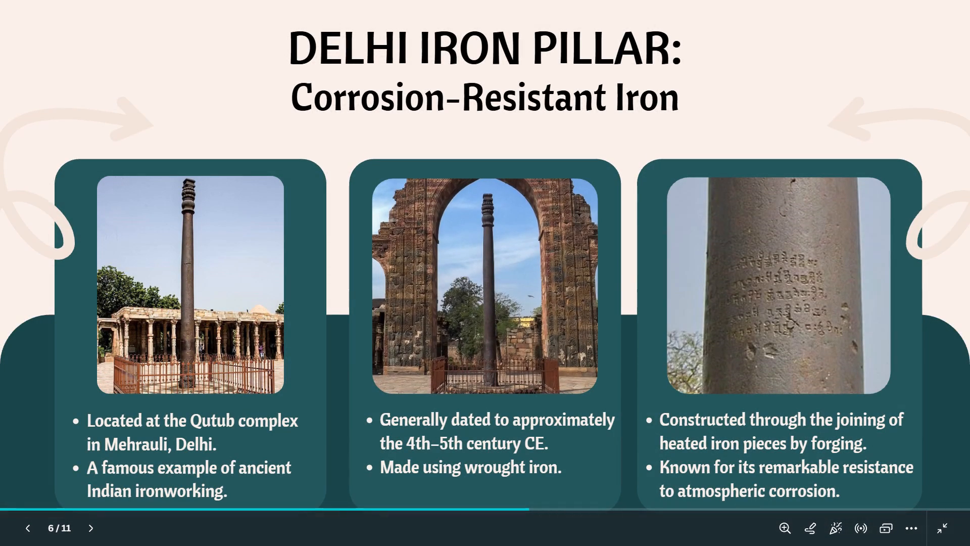